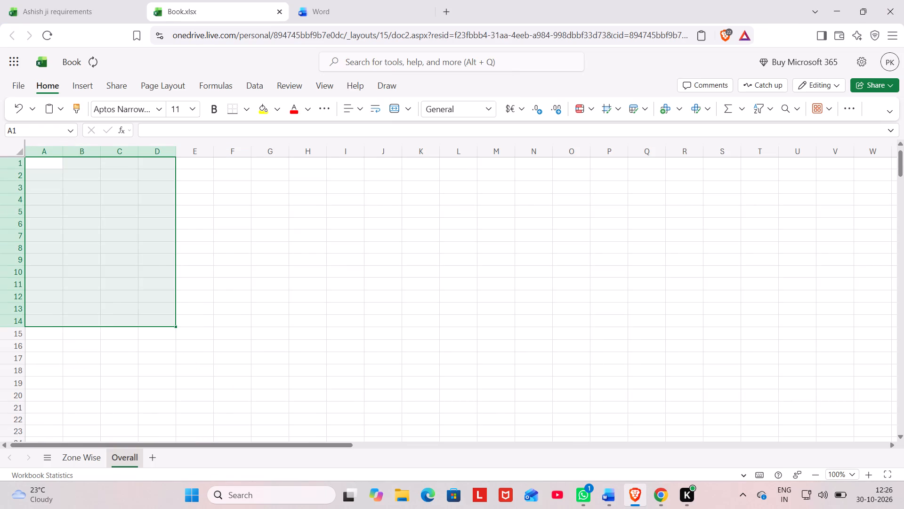
Bold the header row and the Category column on the Overall sheet, and set the header row's font size to 14.
click(21, 163)
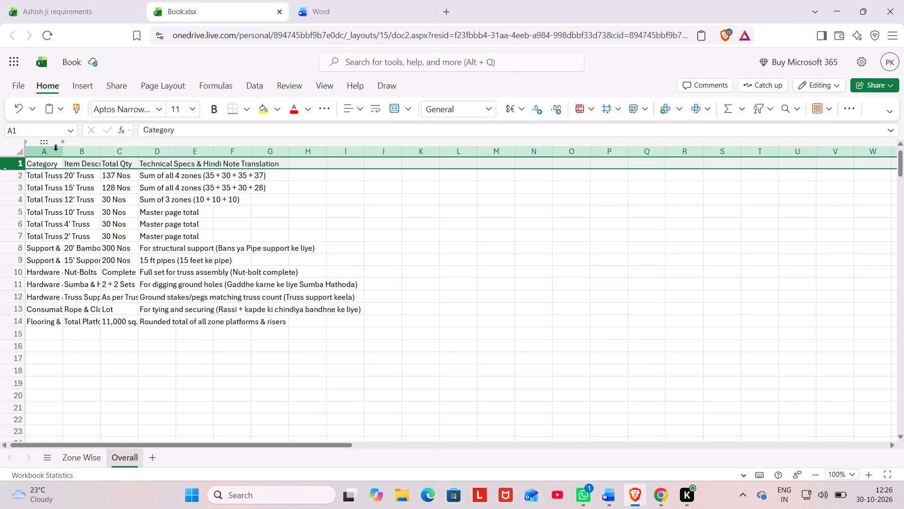
ctrl+click(55, 151)
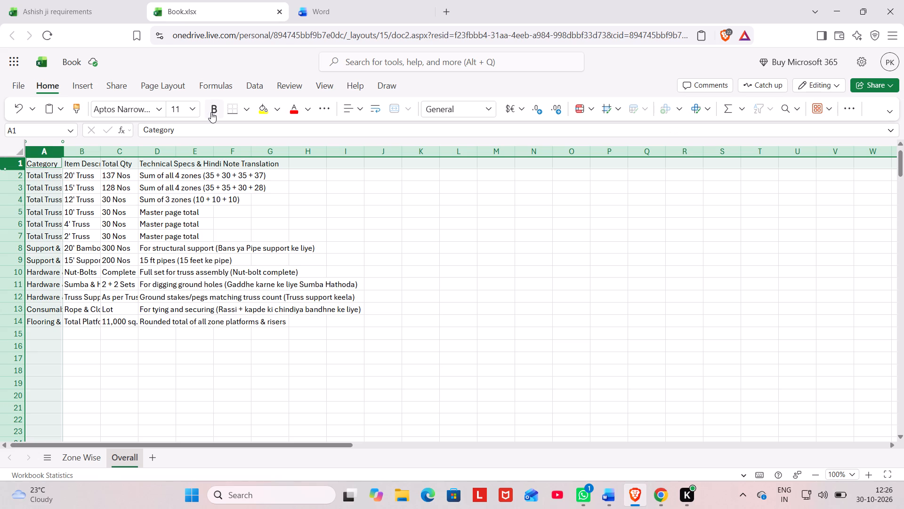
click(211, 112)
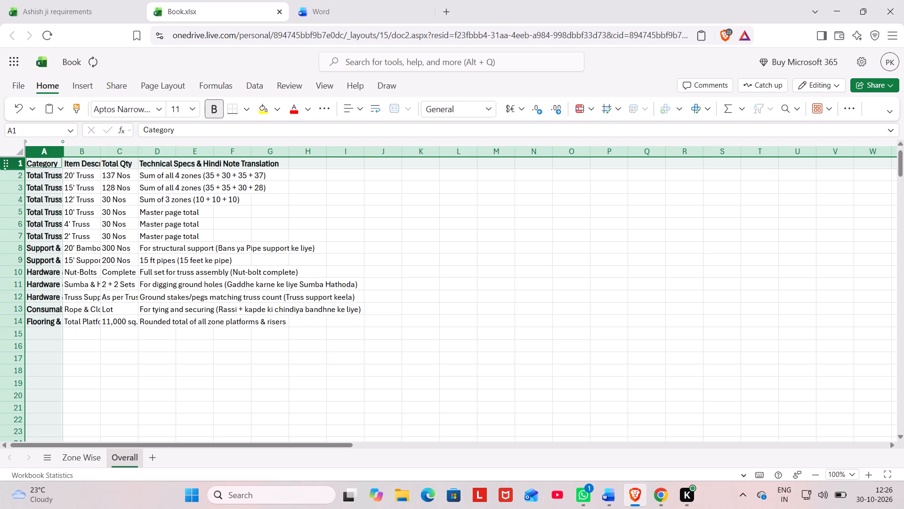
click(5, 163)
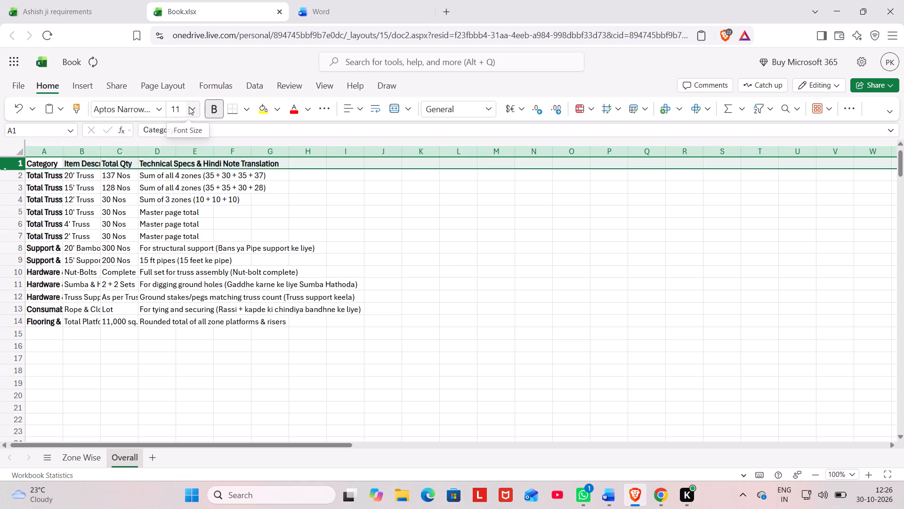
click(189, 107)
click(187, 222)
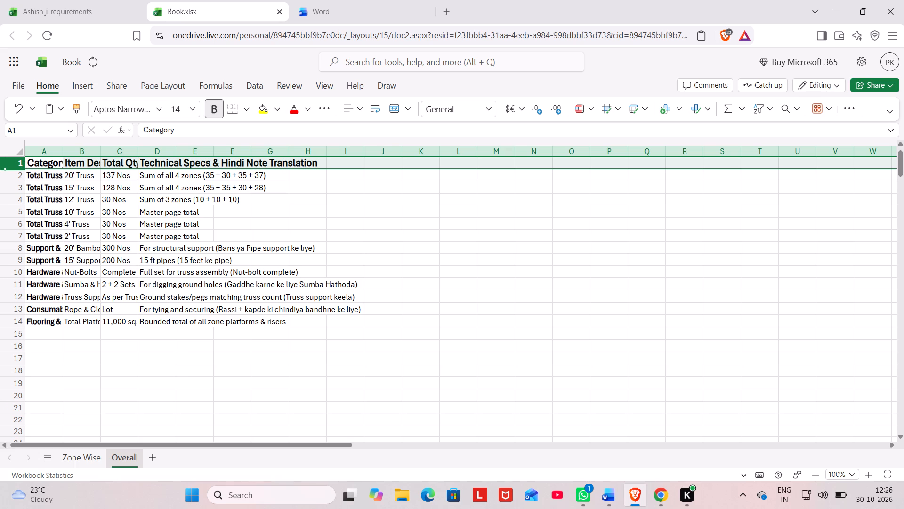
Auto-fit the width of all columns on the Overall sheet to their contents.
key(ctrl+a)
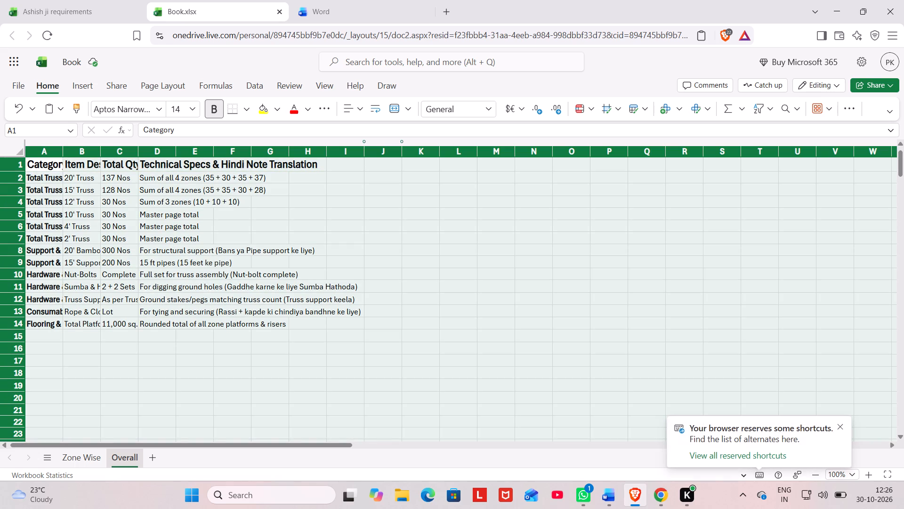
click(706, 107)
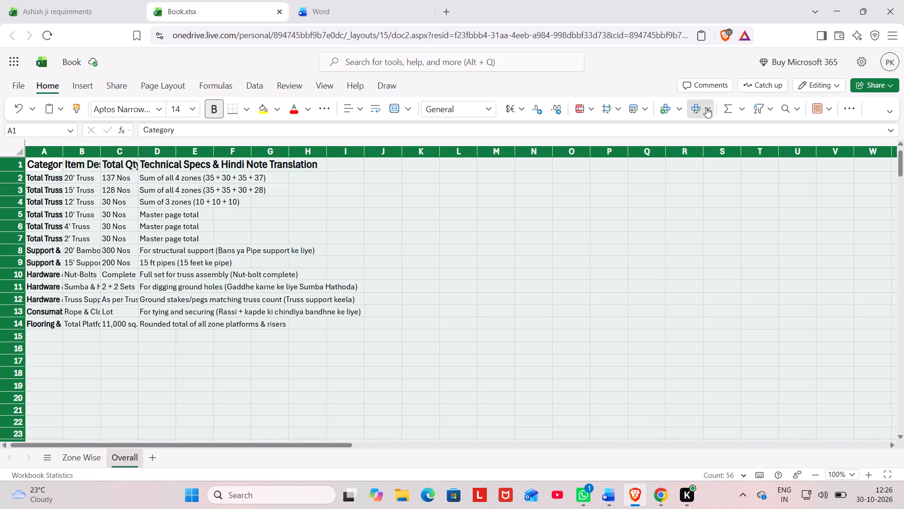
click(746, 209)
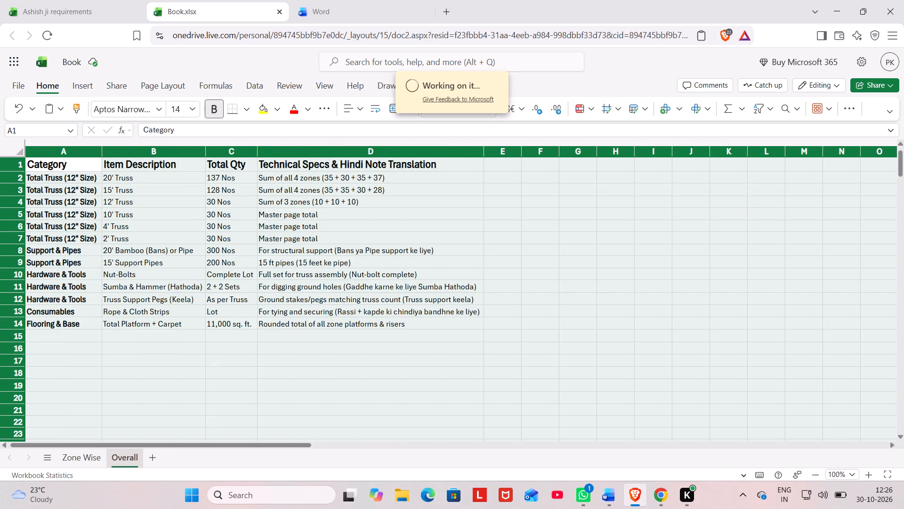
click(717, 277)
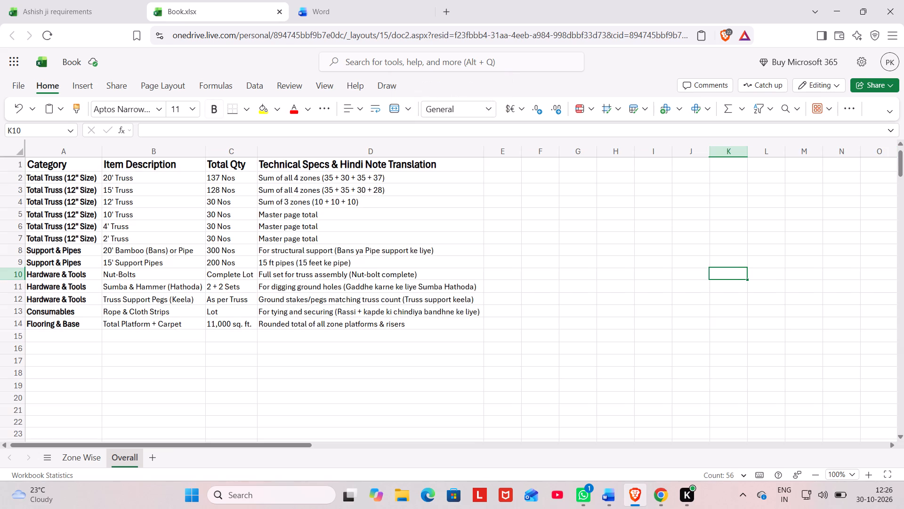
Set the font size of the data rows 2 to 14 to 12.
click(19, 177)
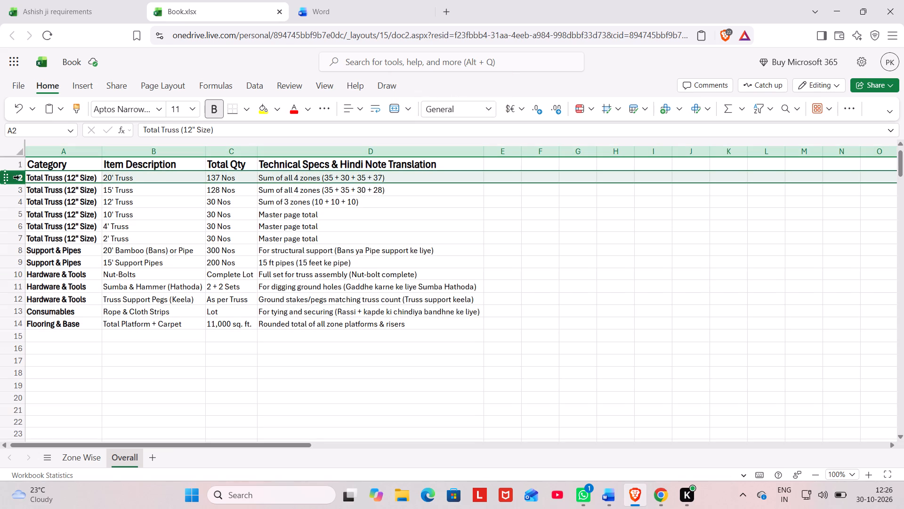
key(ctrl+Down)
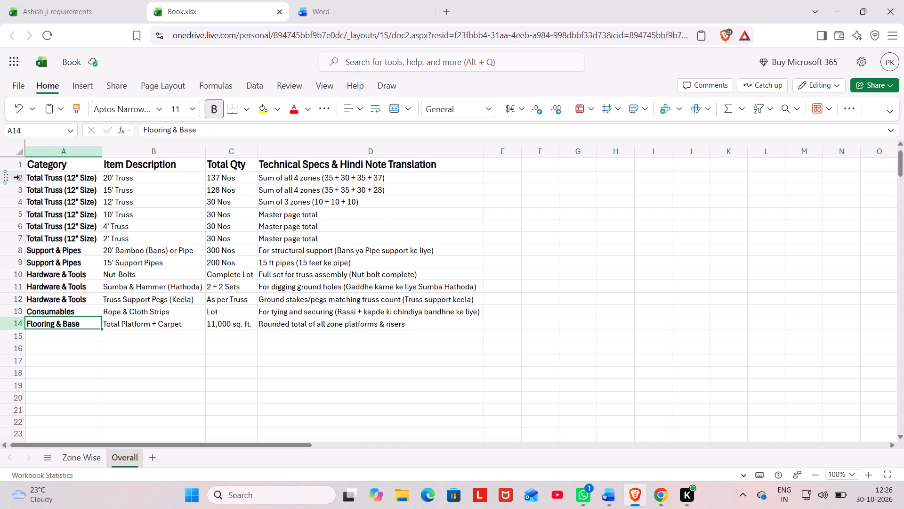
key(ctrl+shift+Up)
key(Down)
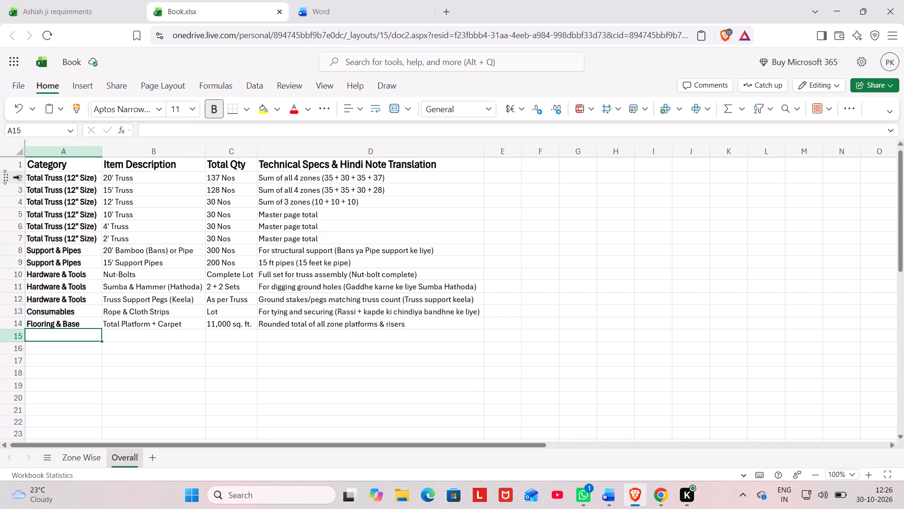
click(19, 177)
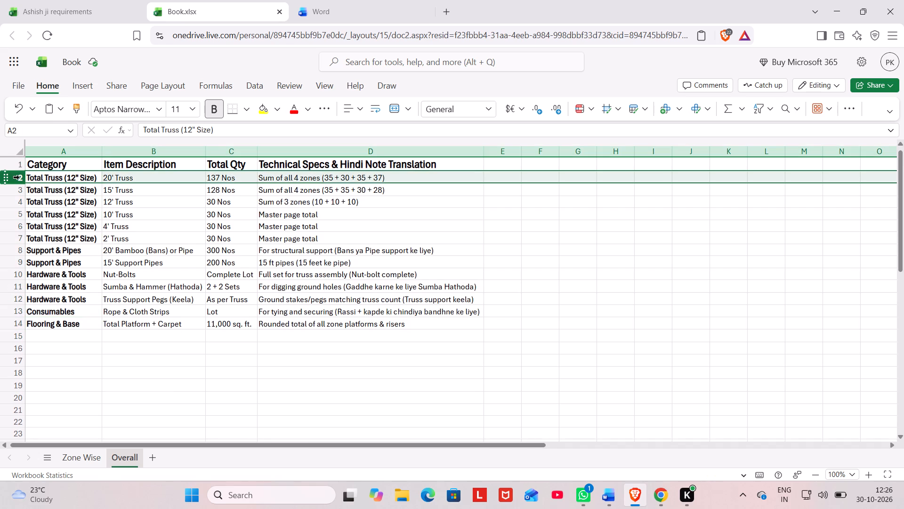
key(ctrl+shift+Down)
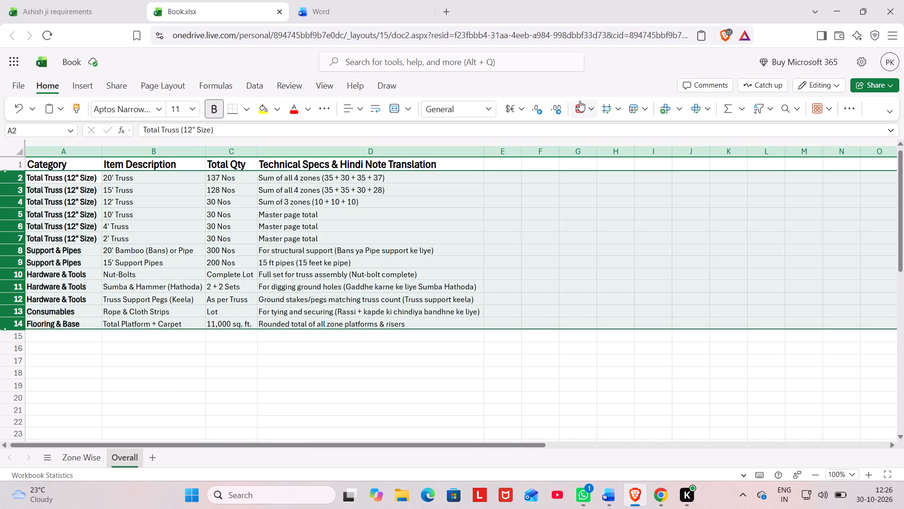
click(194, 107)
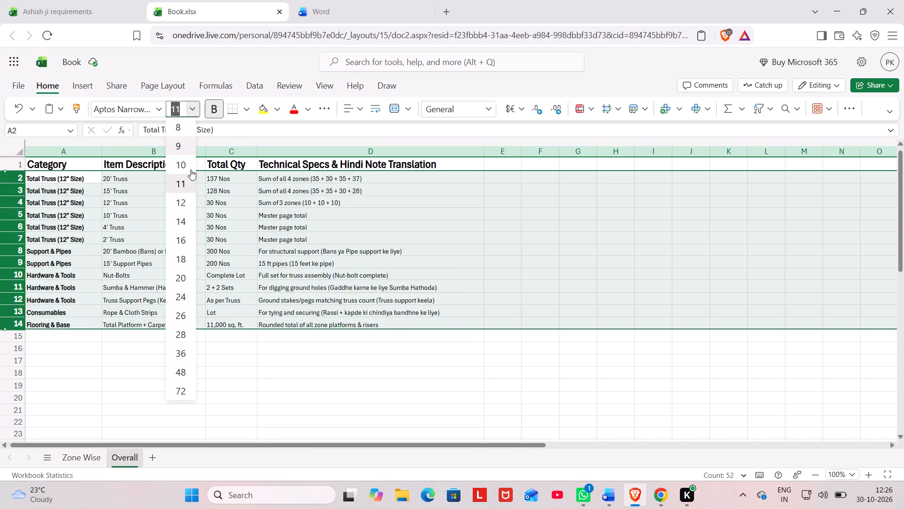
click(185, 205)
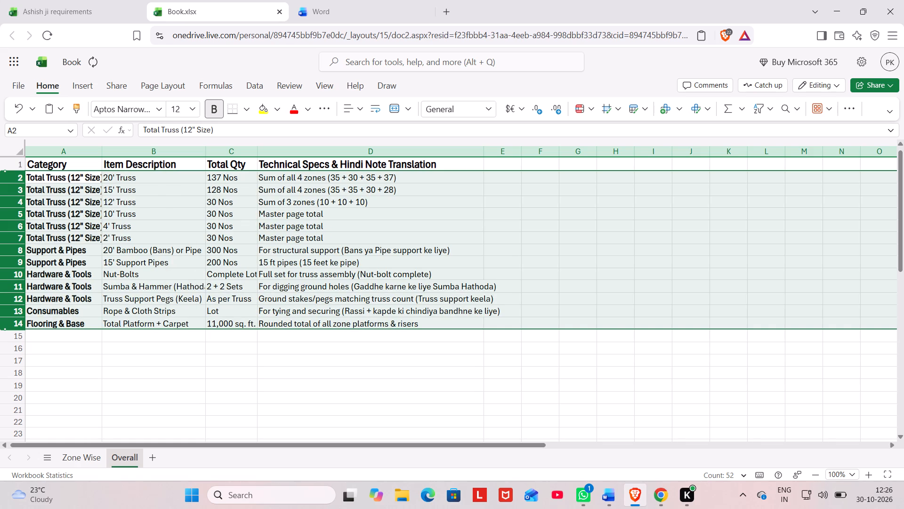
Select the entire Overall sheet and auto-fit all column widths to the resized text.
click(18, 156)
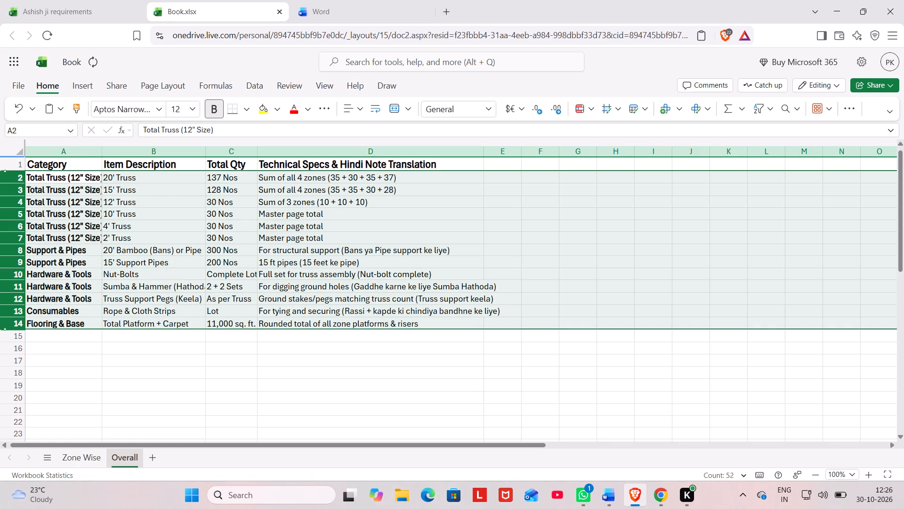
click(16, 146)
key(ctrl+a)
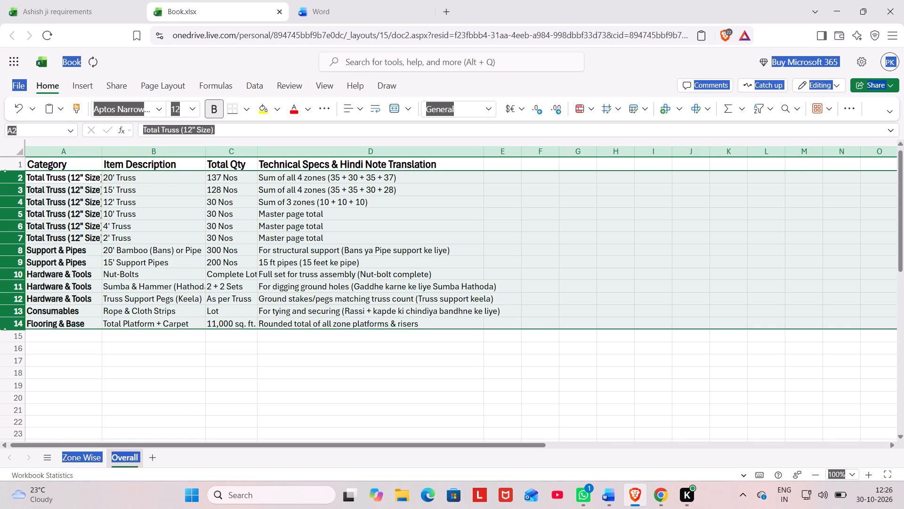
click(337, 361)
key(ctrl+a)
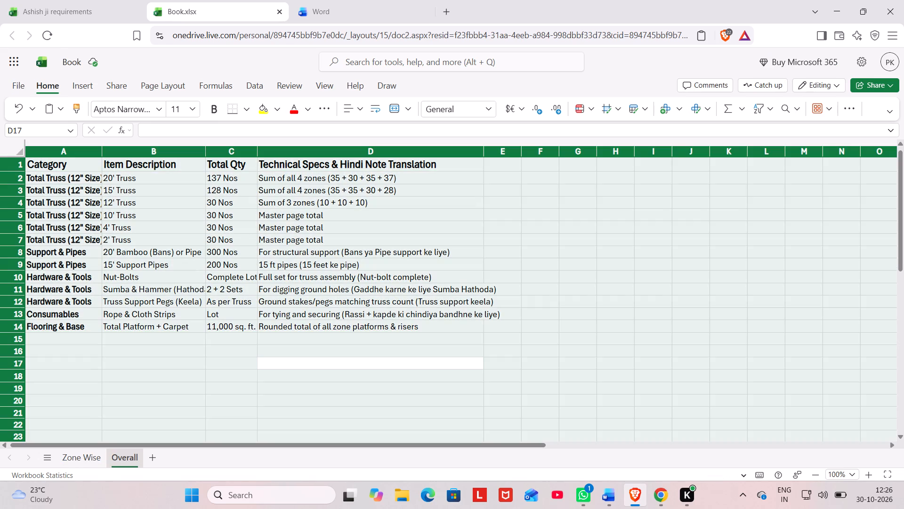
click(706, 108)
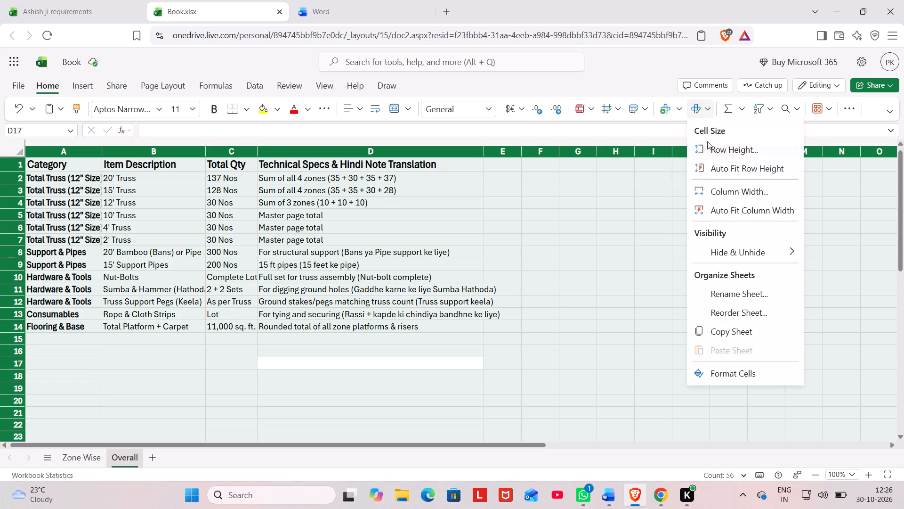
click(750, 213)
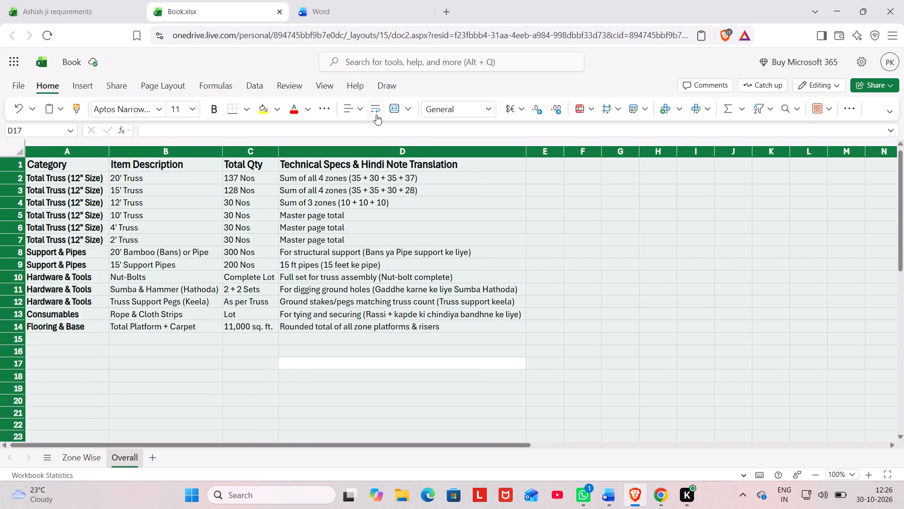
Centre the contents of the entire Overall sheet both horizontally and vertically within their cells.
click(354, 107)
click(377, 151)
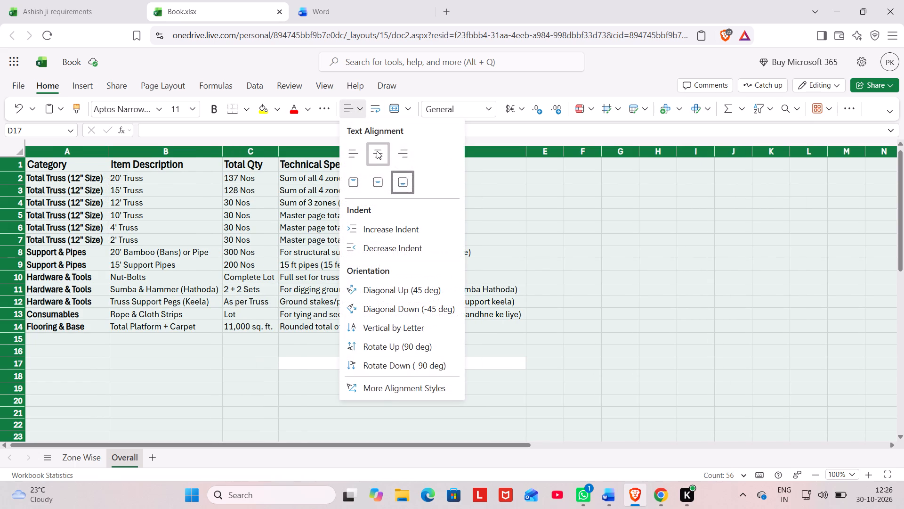
click(357, 101)
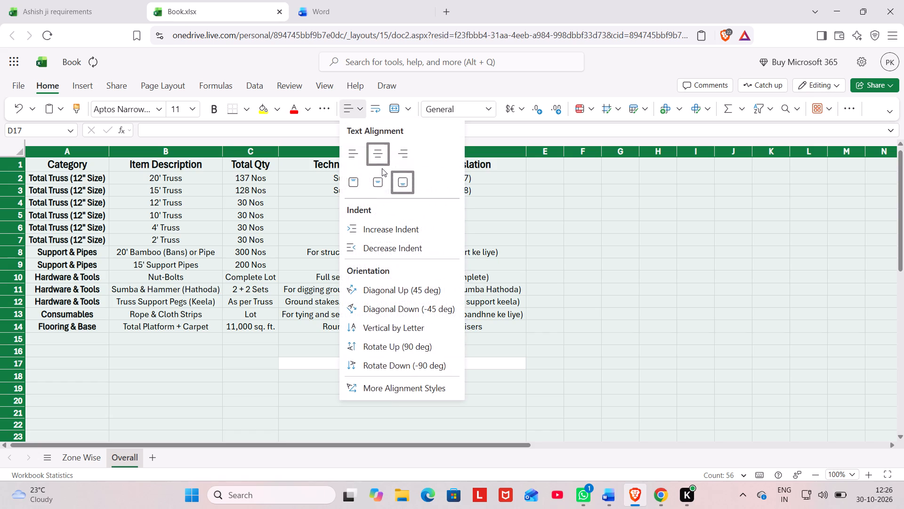
click(382, 176)
click(625, 319)
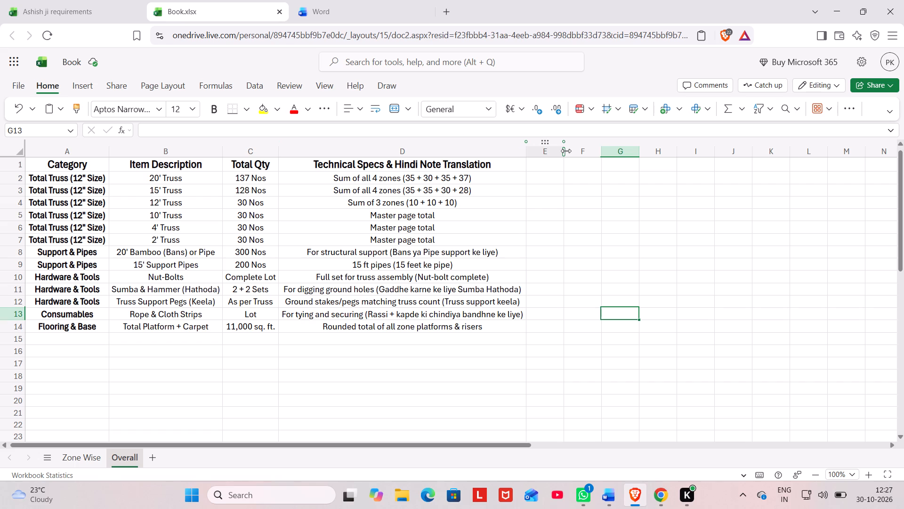
Replace every 12" on the Overall sheet with "12 Inch".
key(ctrl+f)
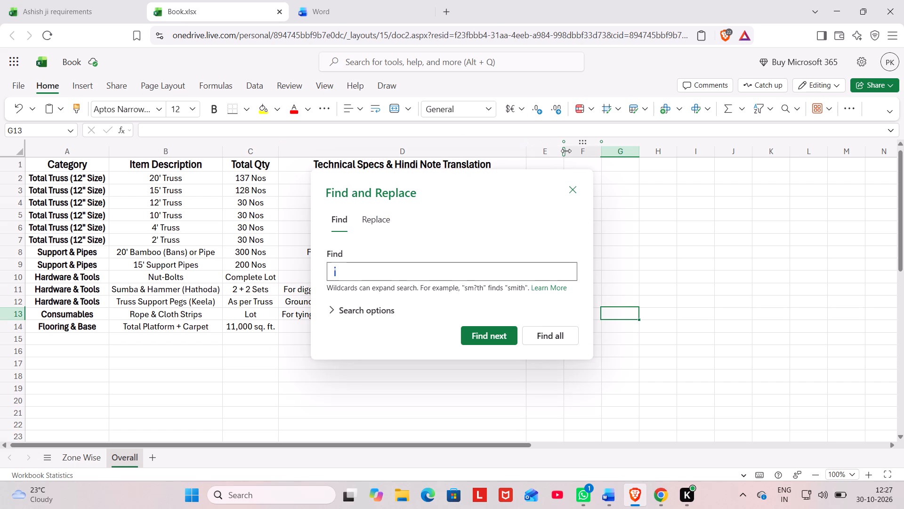
click(359, 222)
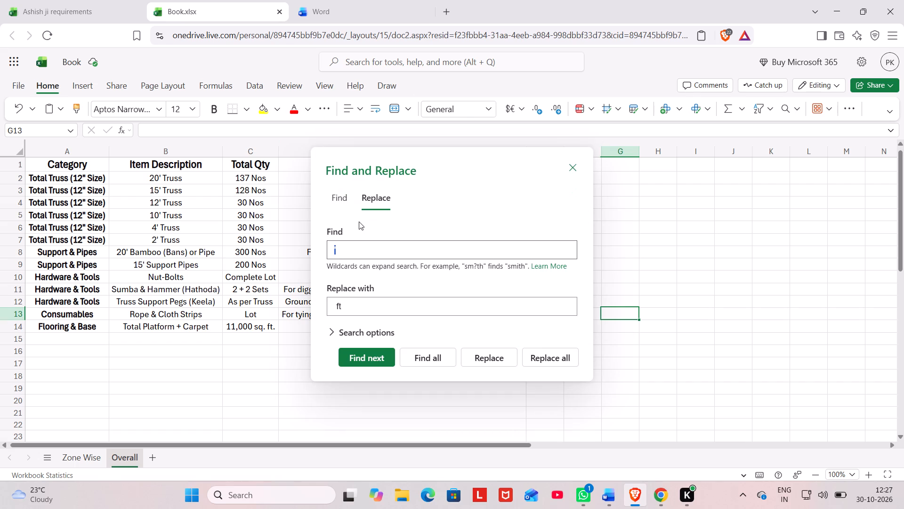
text(12)
key(shift+quotedbl)
key(Tab)
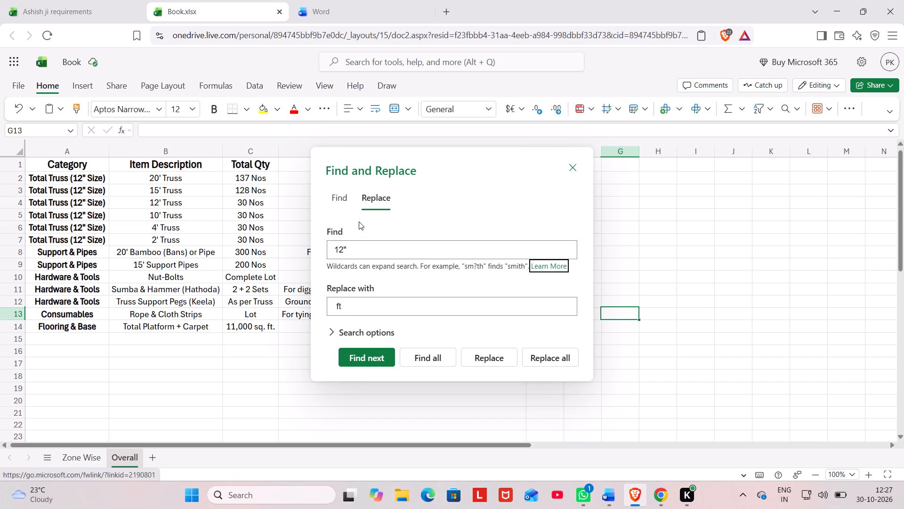
key(Tab)
text(12)
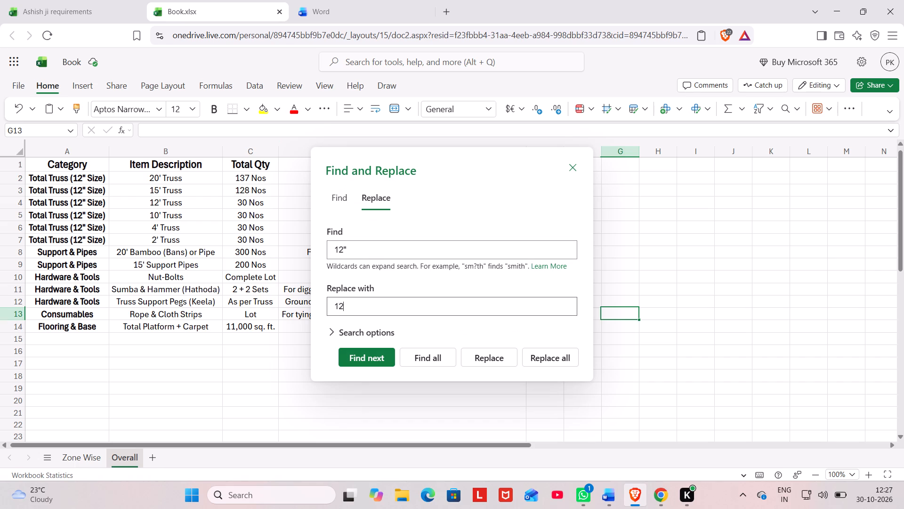
key(space)
text(Inch)
click(553, 353)
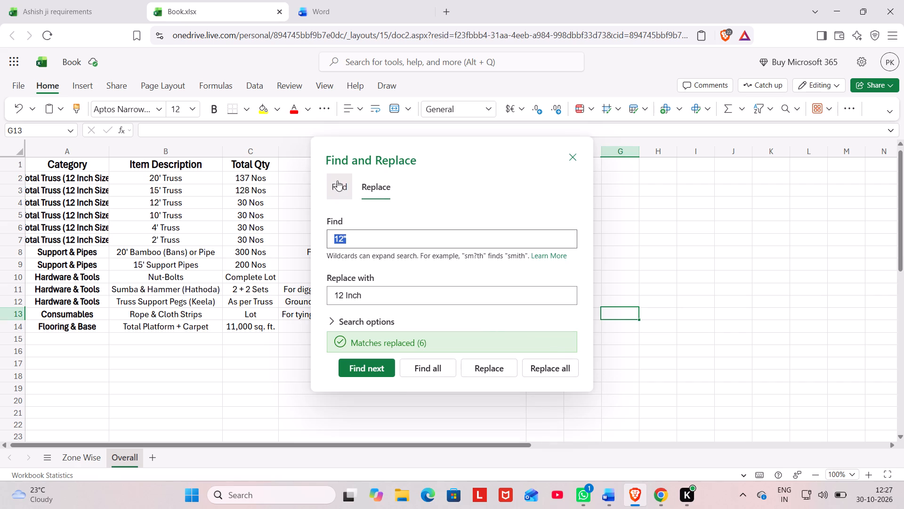
Replace every foot mark (') on the Overall sheet with " ft", including a leading space, and close Find and Replace.
click(361, 238)
key(BackSpace)
key(BackSpace)
key(BackSpace)
key(BackSpace)
key(apostrophe)
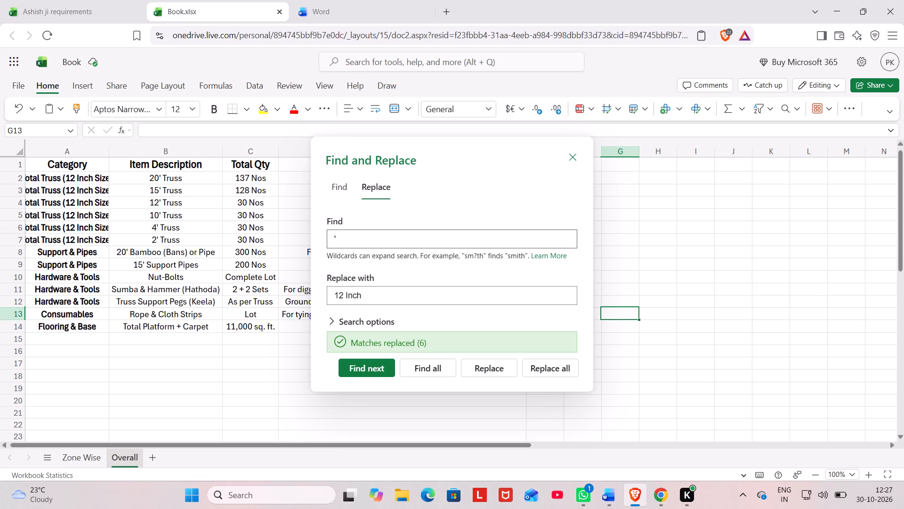
key(Tab)
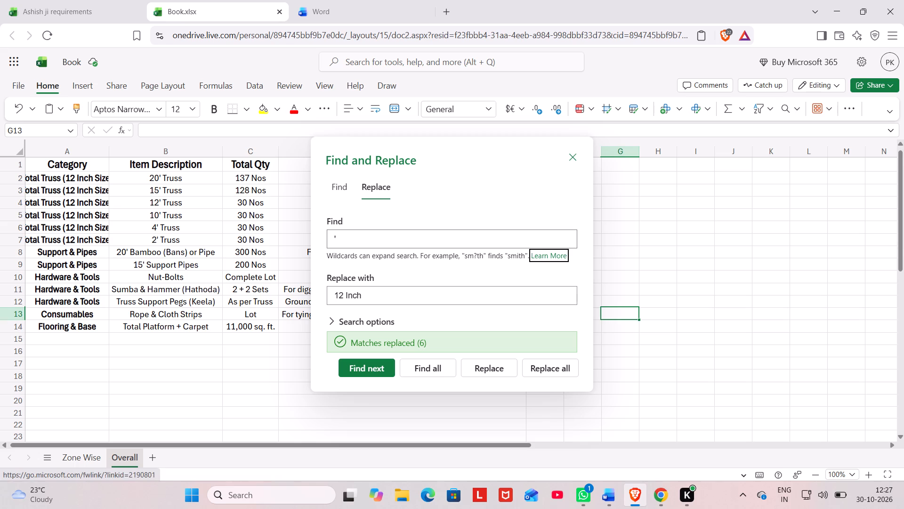
key(Tab)
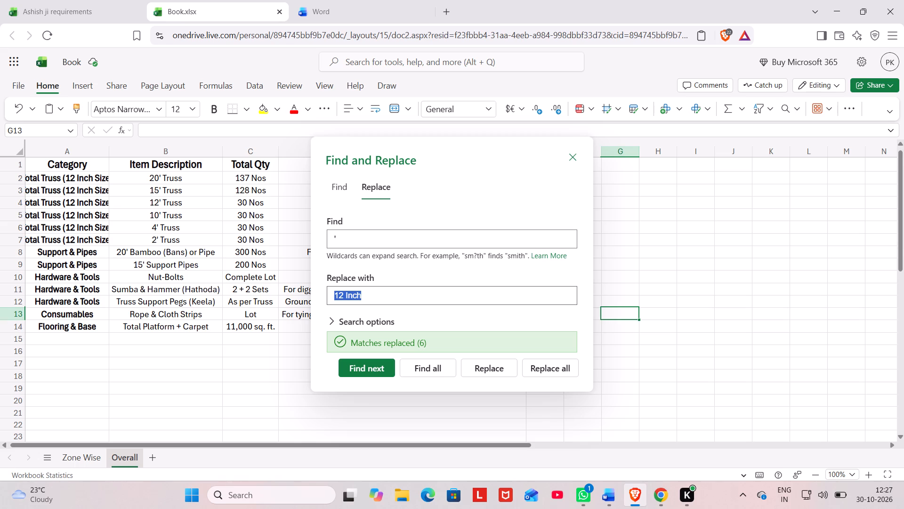
key(space)
text(ft)
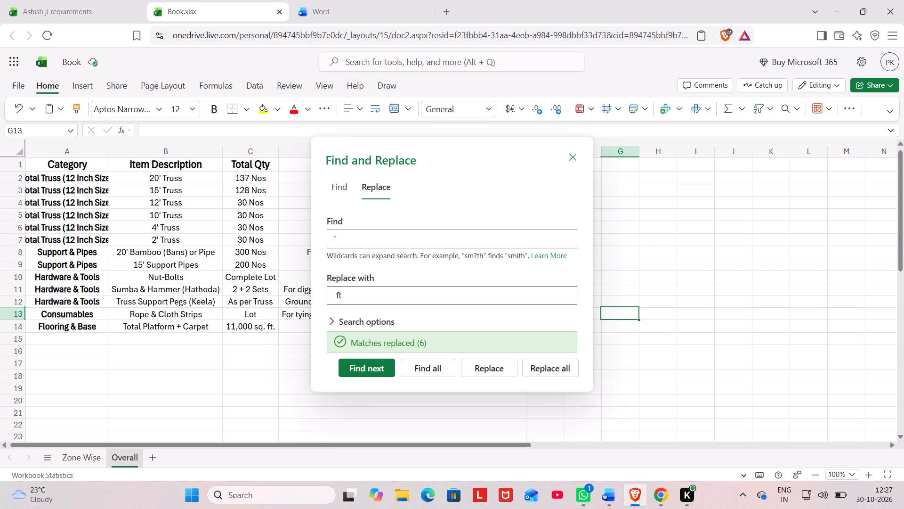
click(538, 366)
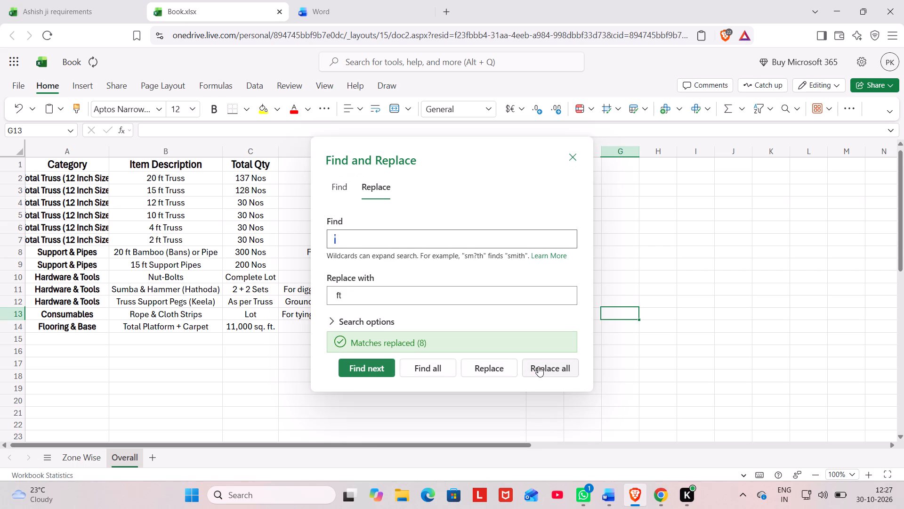
click(573, 162)
Auto-fit all column widths on the Overall sheet to the replaced text and save the workbook.
key(ctrl+a)
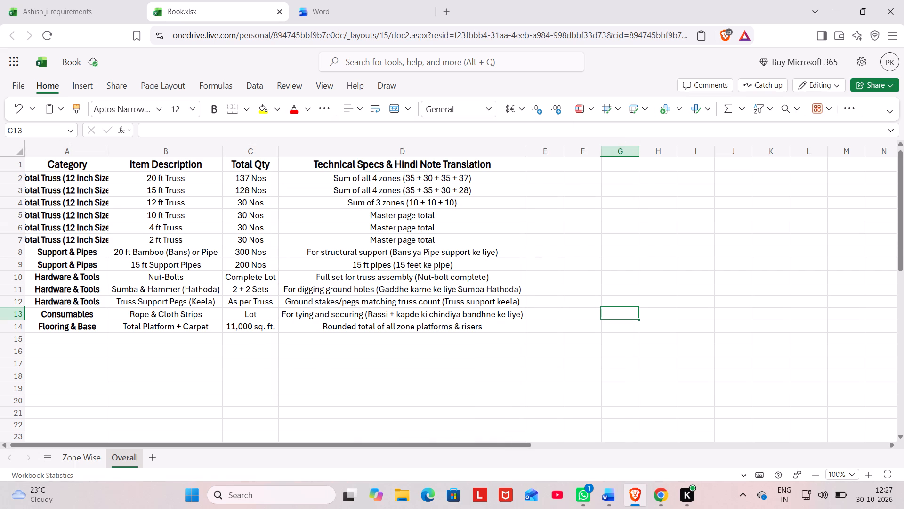
click(713, 111)
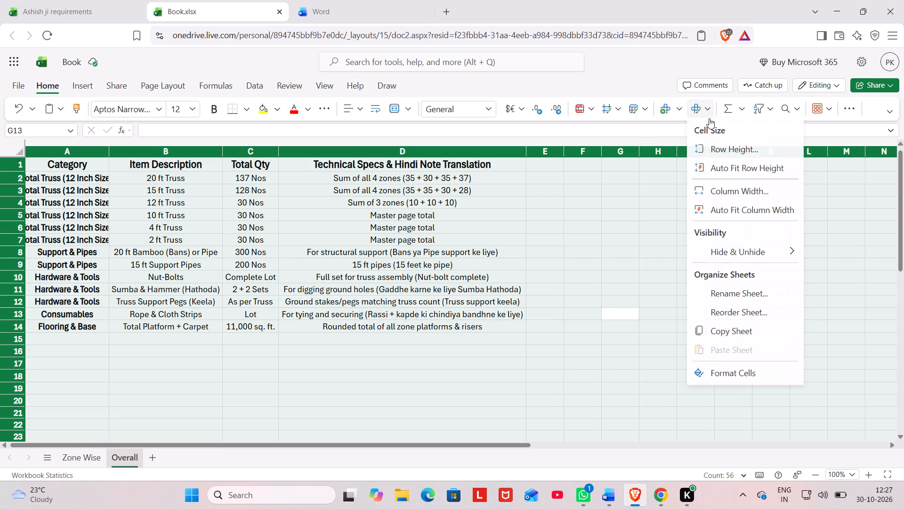
click(736, 209)
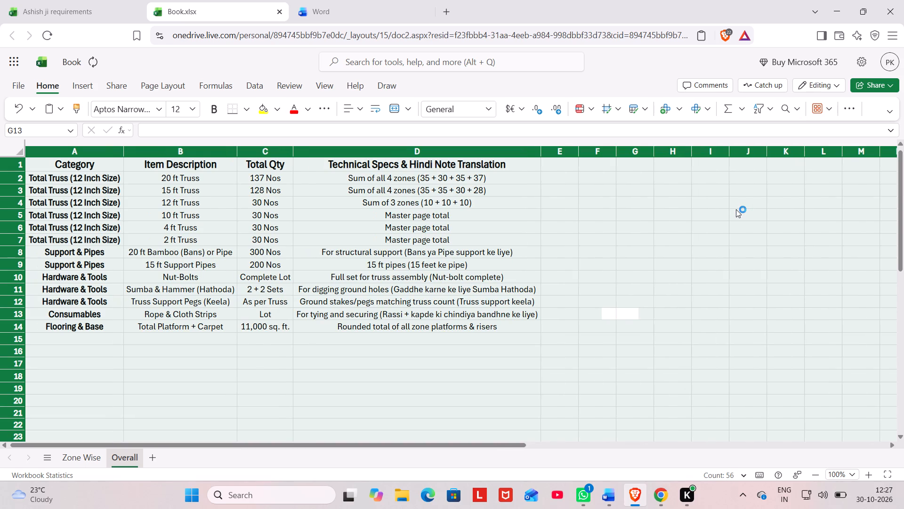
click(673, 281)
key(ctrl+s)
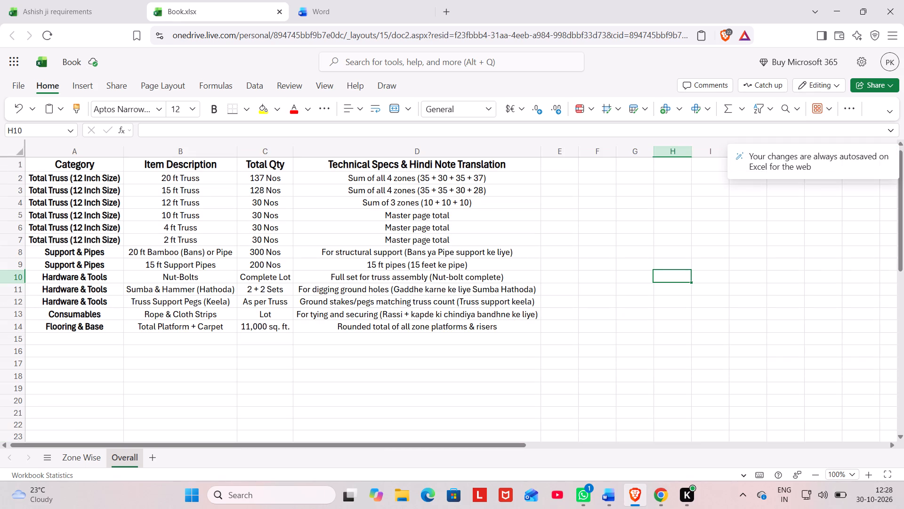
click(745, 275)
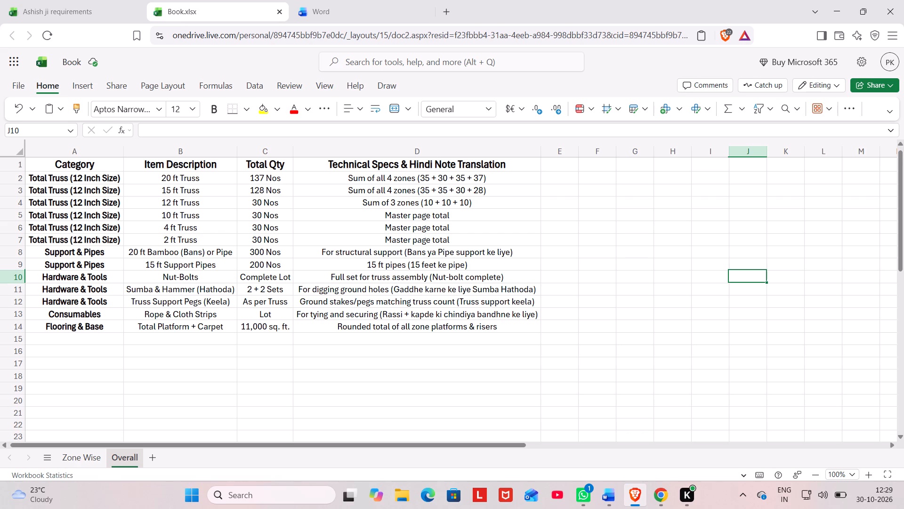
Replace the 10 ft Truss note in D5 with a copy of the 12 ft Truss note, "Sum of 3 zones (10 + 10 + 10)".
click(369, 203)
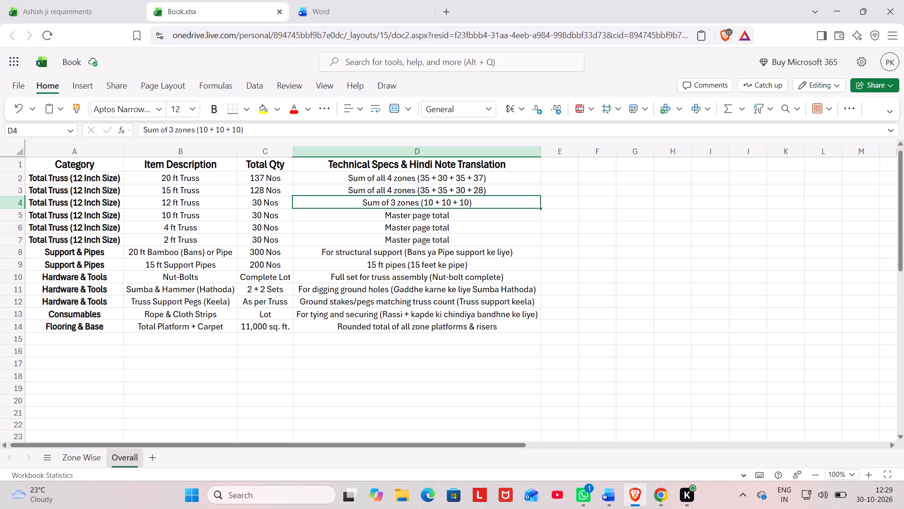
key(ctrl+c)
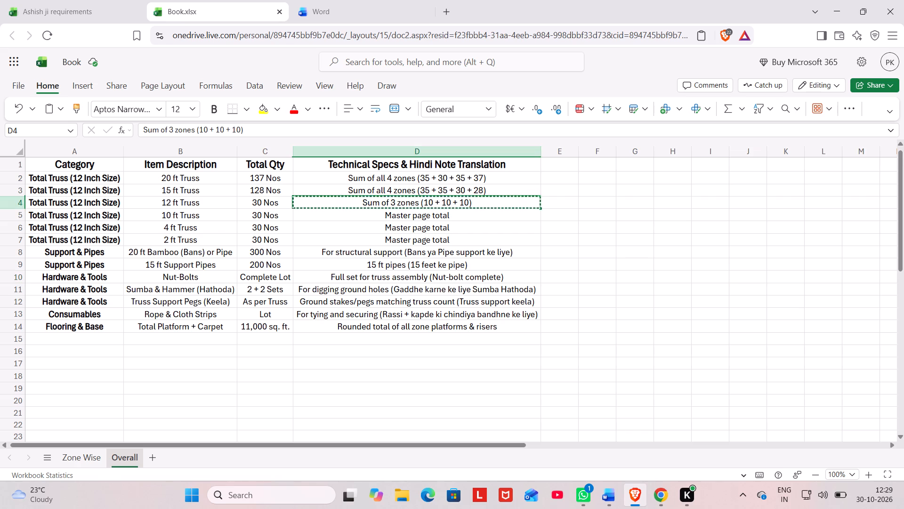
click(372, 215)
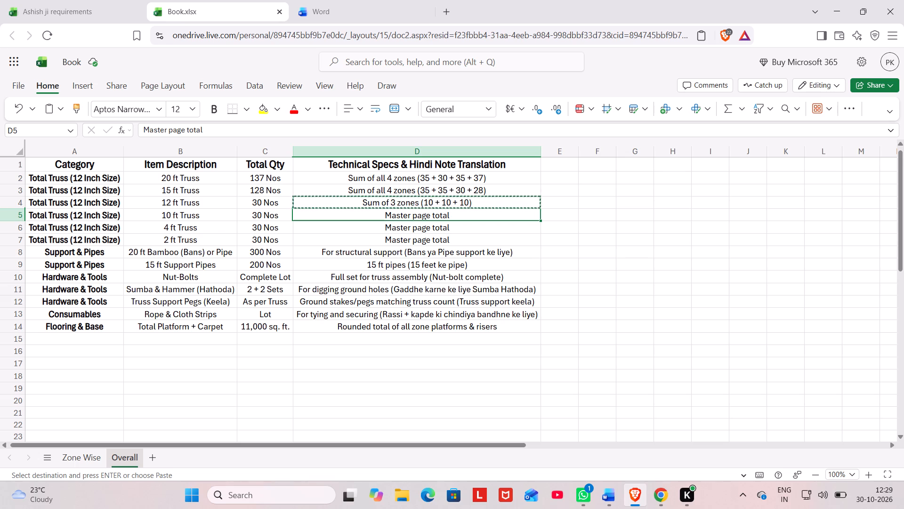
key(BackSpace)
key(ctrl+v)
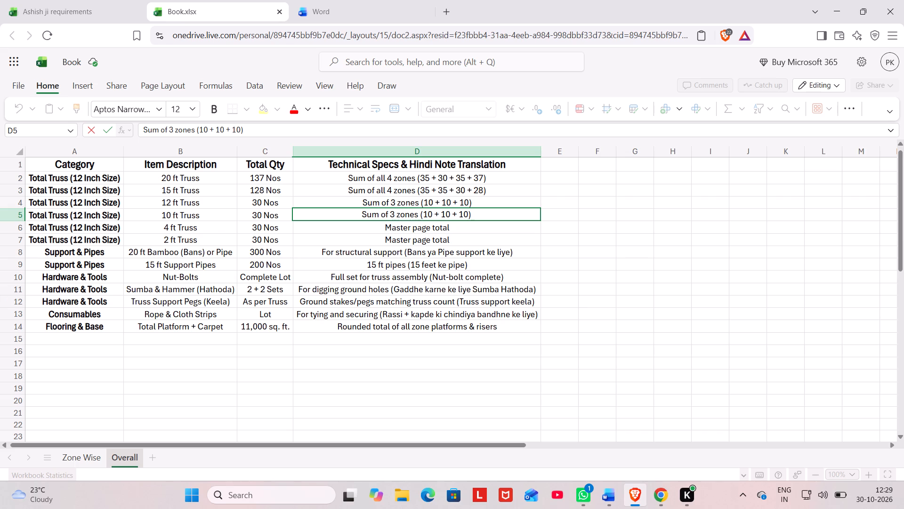
Replace the 4 ft Truss note in D6 with a copy of the note "Sum of 3 zones (10 + 10 + 10)".
click(363, 230)
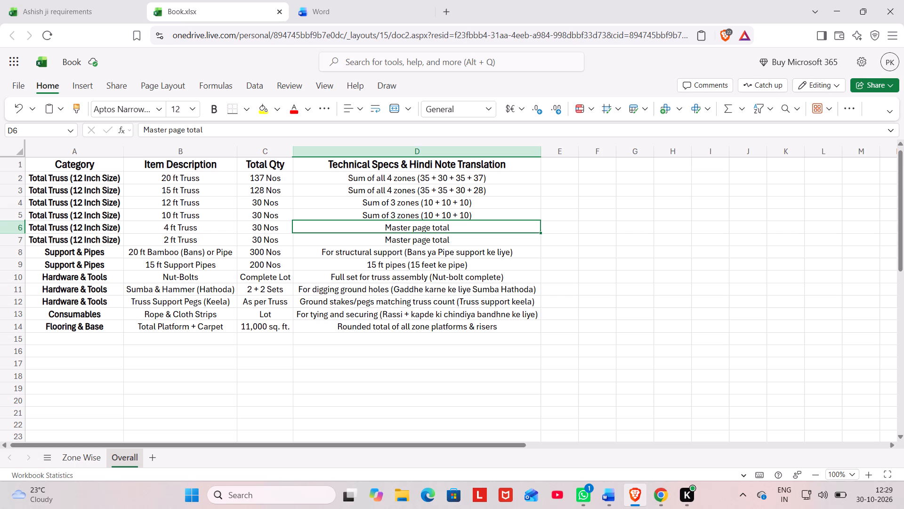
key(Delete)
key(ctrl+v)
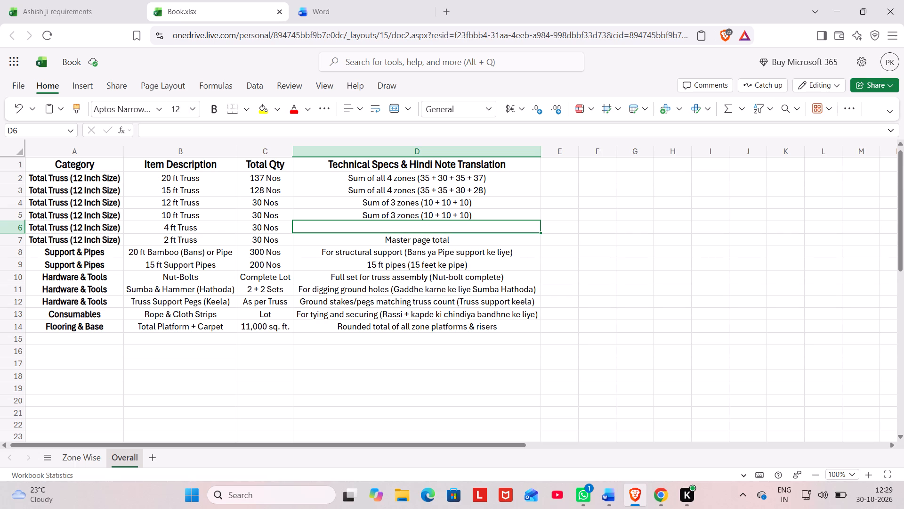
click(412, 231)
key(ctrl+v)
click(406, 214)
key(ctrl+c)
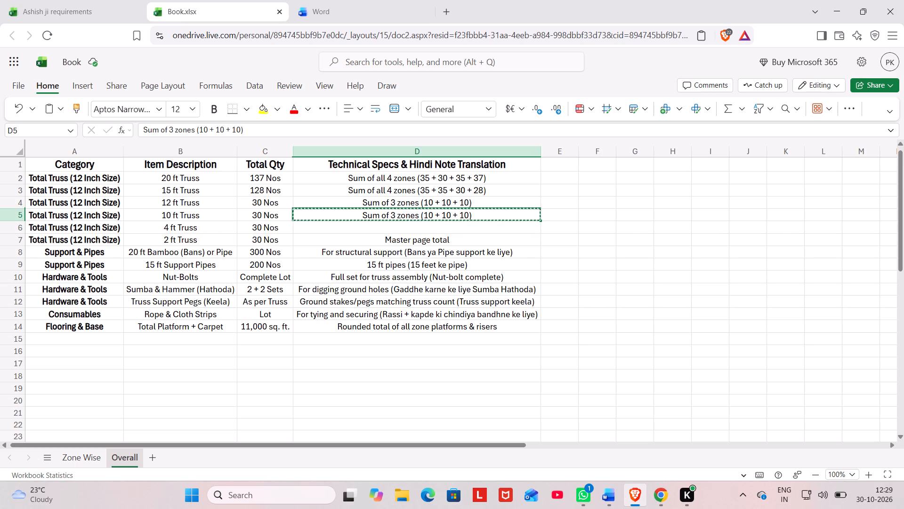
click(422, 227)
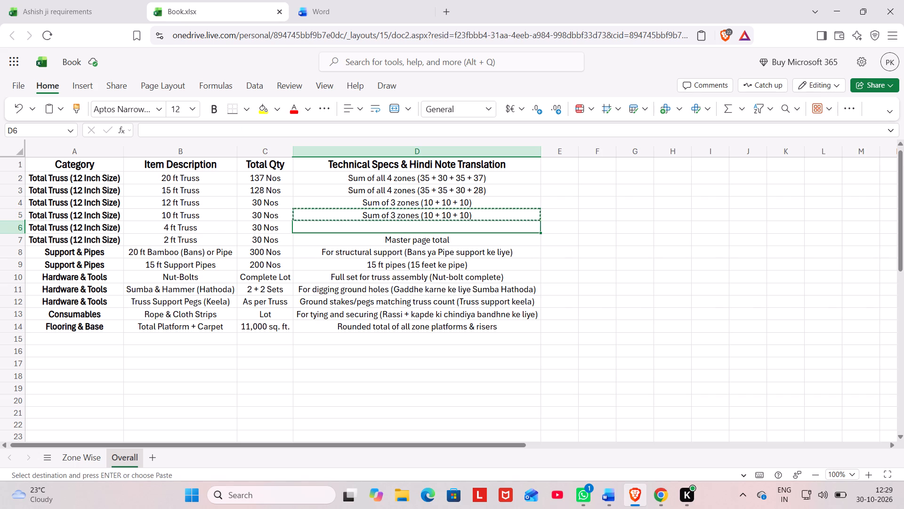
key(ctrl+v)
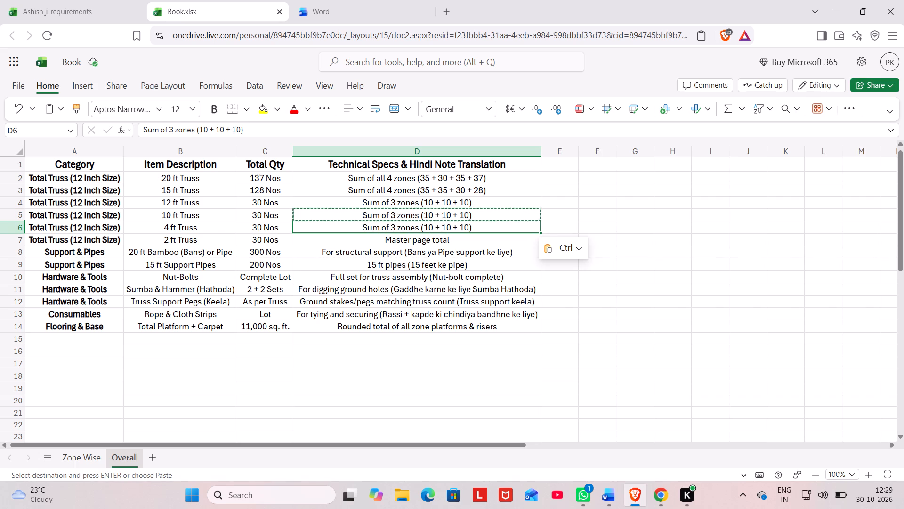
Edit the 4 ft Truss note in D6 to read "Sum of 2 zones (10 + 10)".
double_click(451, 230)
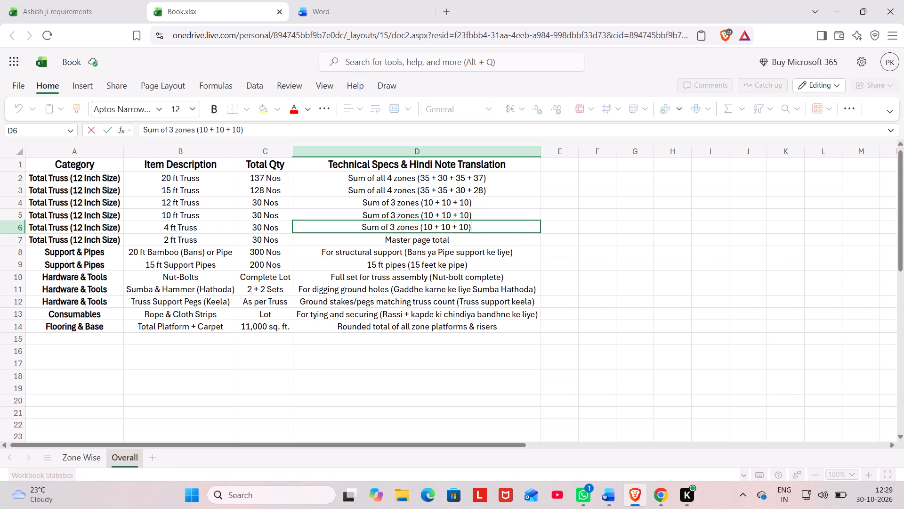
key(Left)
key(BackSpace)
key(BackSpace)
key(BackSpace)
key(BackSpace)
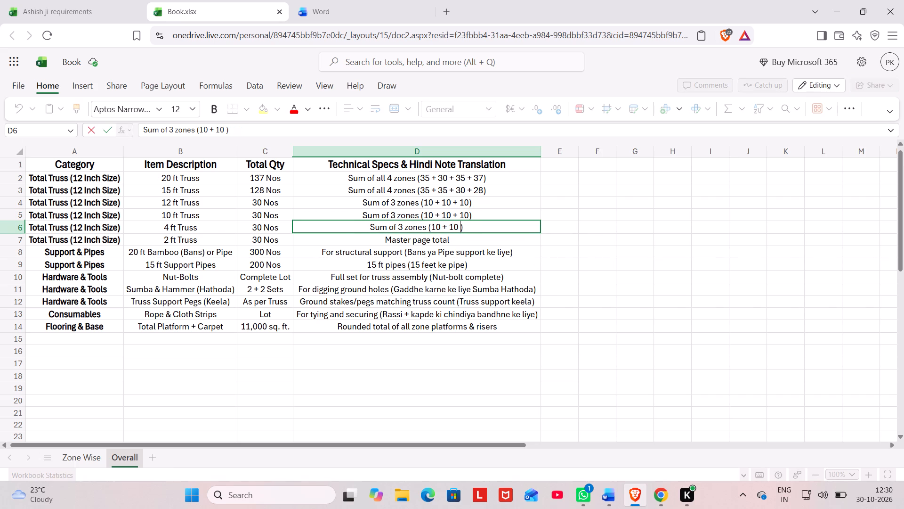
key(BackSpace)
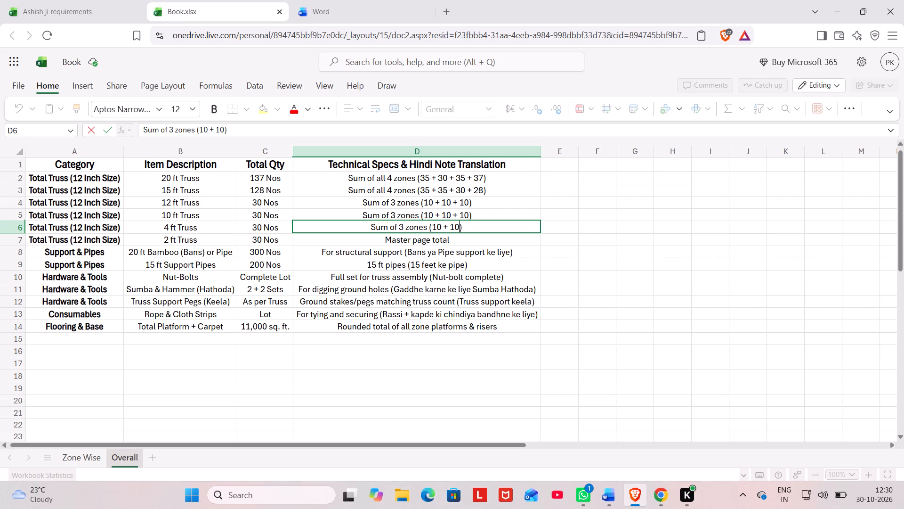
click(406, 227)
key(BackSpace)
key(2)
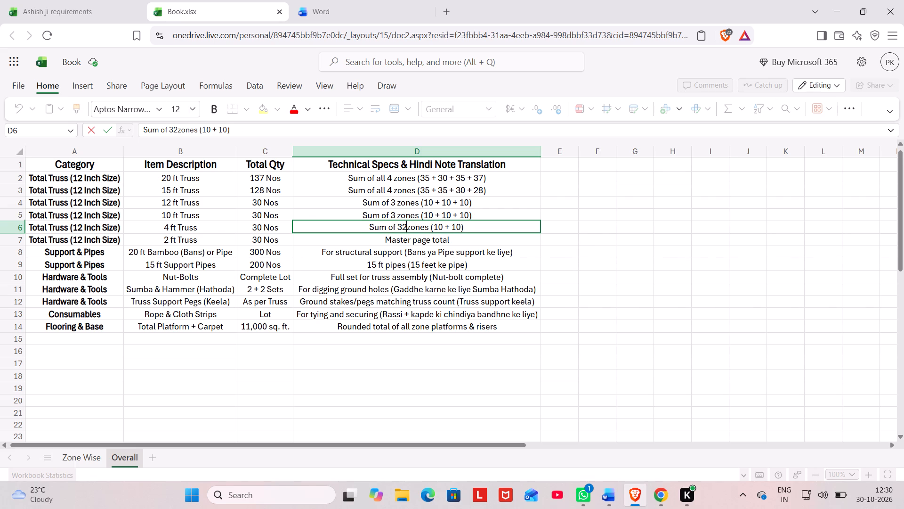
key(BackSpace)
key(BackSpace)
text(2)
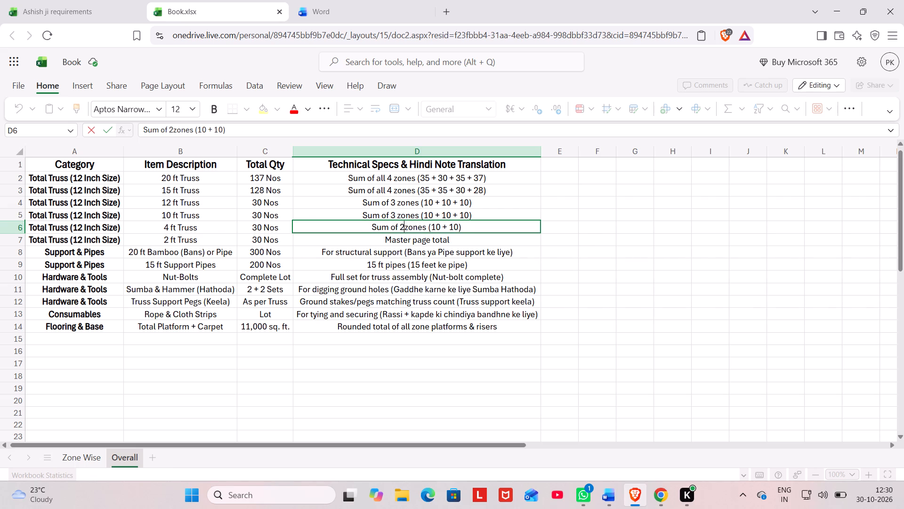
key(space)
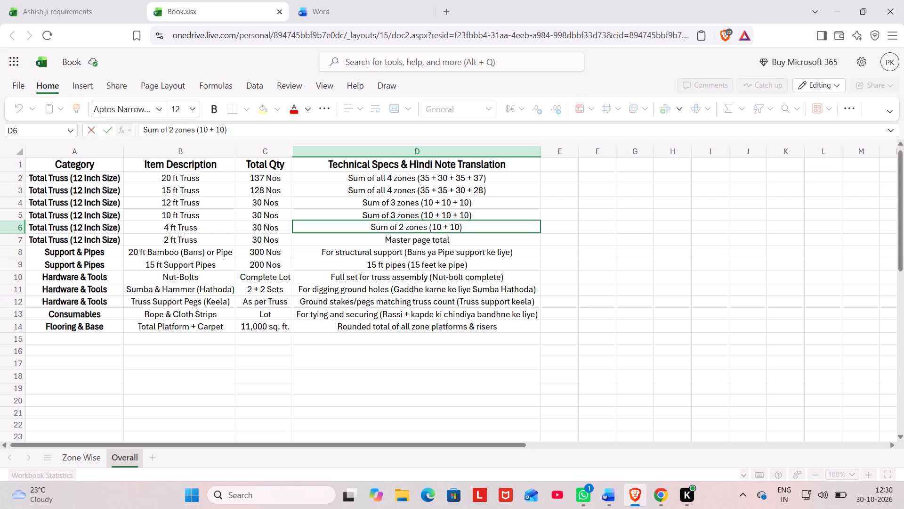
Clear the 2 ft Truss note in D7 and replace it with a copy of the 4 ft Truss note, "Sum of 2 zones (10 + 10)".
click(420, 240)
key(Delete)
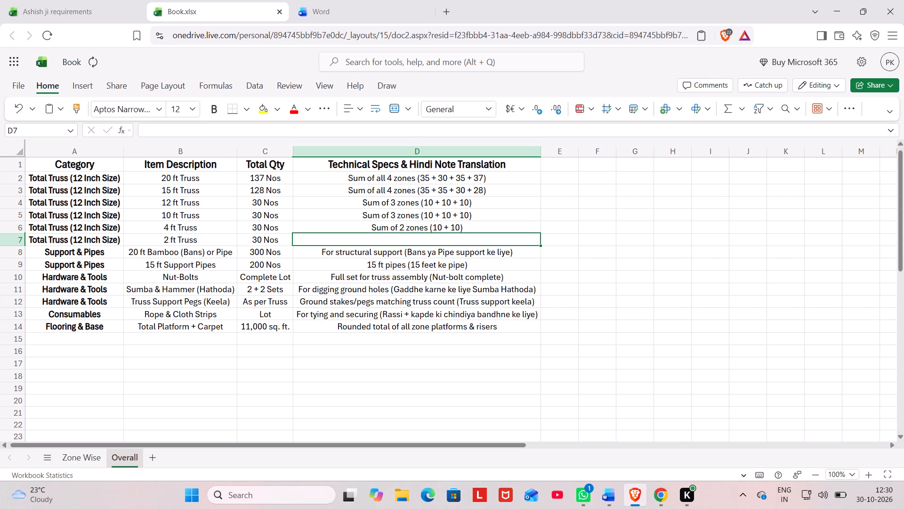
click(438, 230)
key(ctrl+c)
click(438, 230)
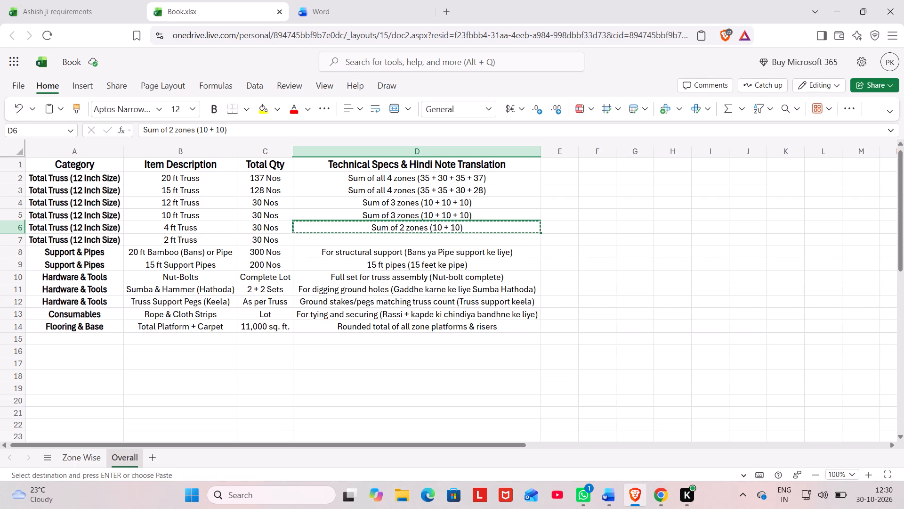
key(Down)
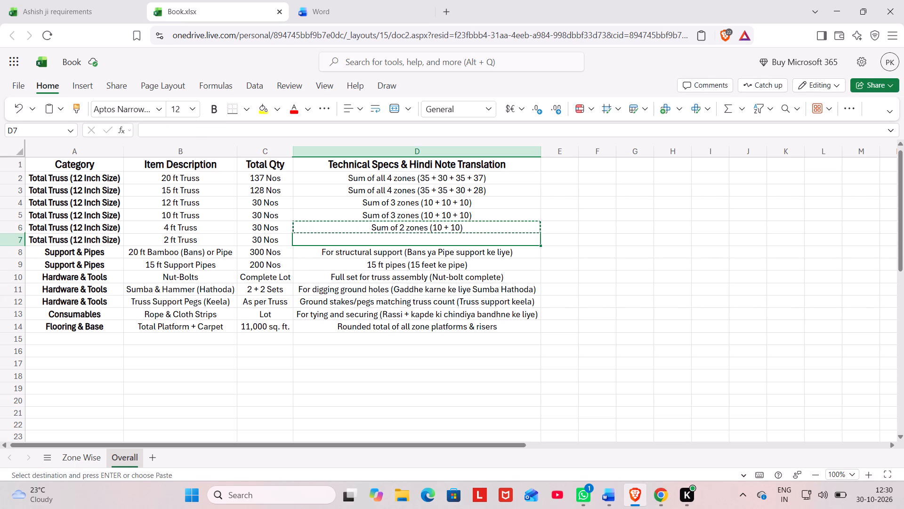
key(ctrl+v)
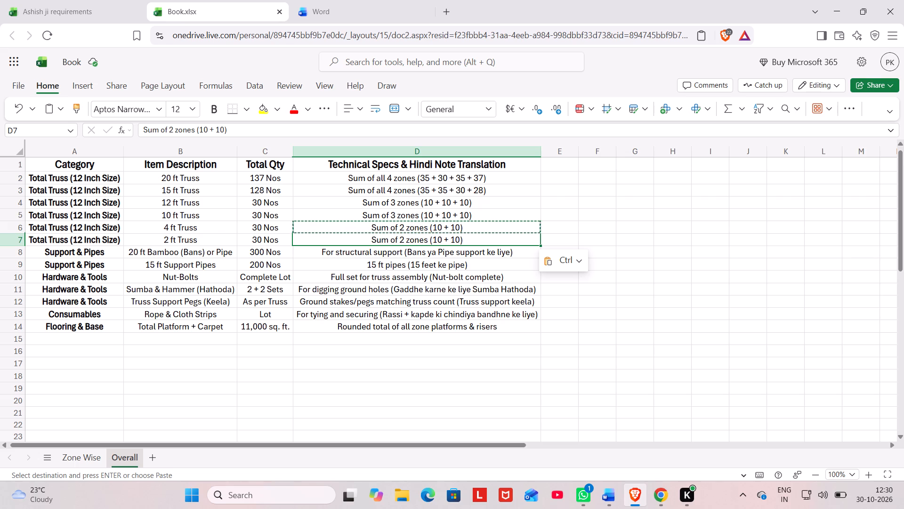
click(662, 281)
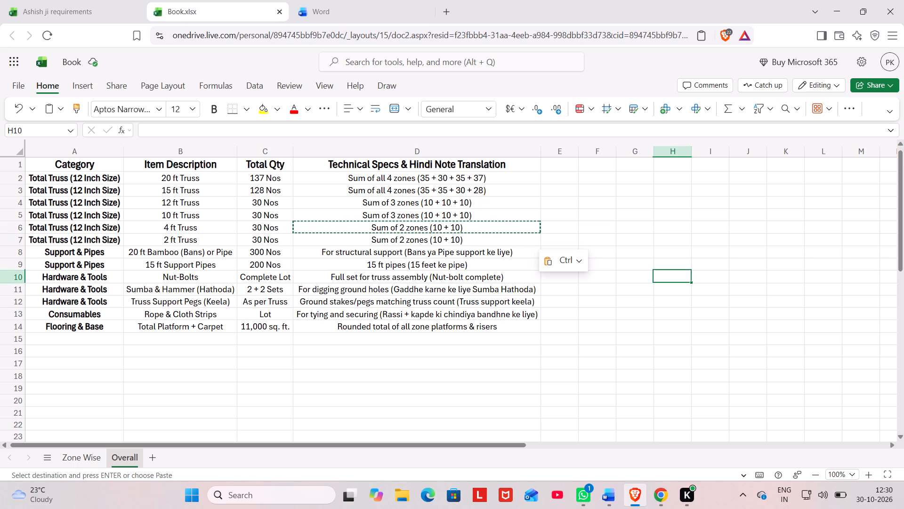
click(665, 299)
Remove the bracketed Hindi translation from the 15 ft Support Pipes note in D9, leaving "15 ft pipes".
double_click(478, 265)
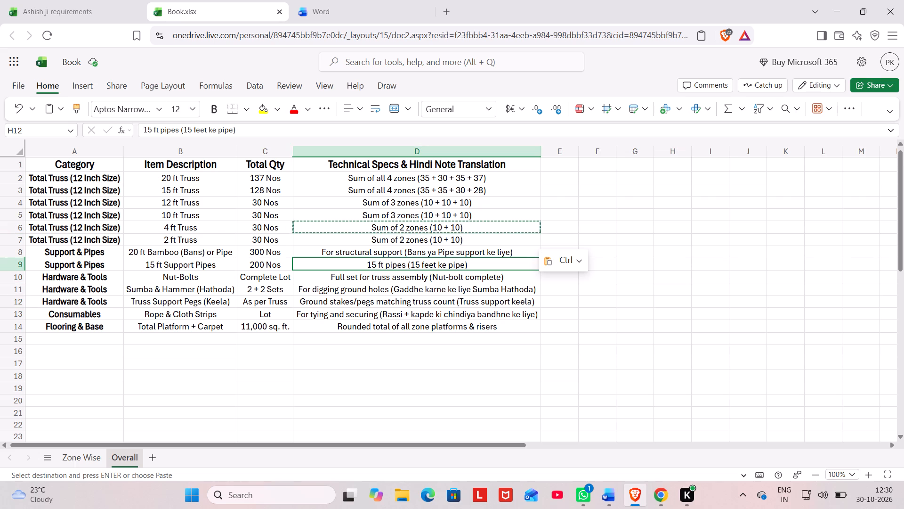
key(BackSpace)
key(BackSpace)
key(BackSpace)
key(BackSpace)
key(BackSpace)
key(BackSpace)
key(BackSpace)
key(BackSpace)
key(BackSpace)
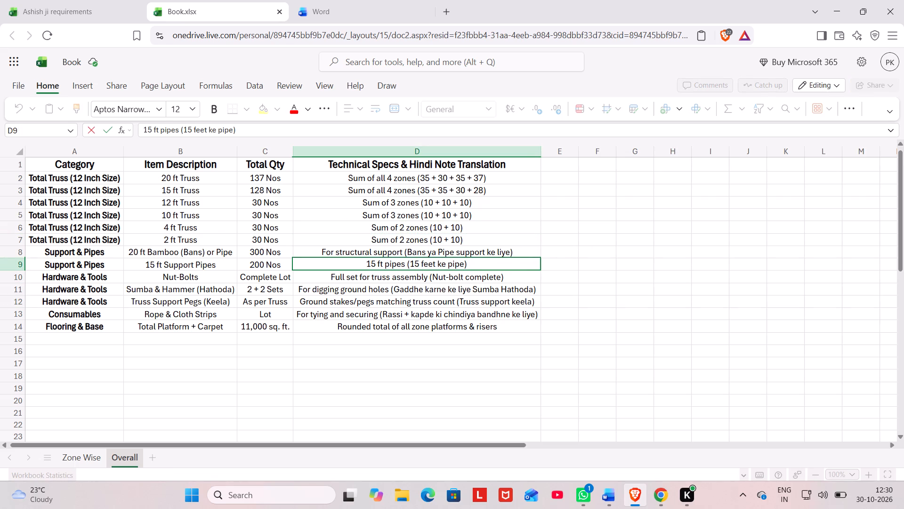
key(BackSpace)
key(BackSpace)
key(BackSpace)
key(BackSpace)
key(BackSpace)
key(BackSpace)
key(BackSpace)
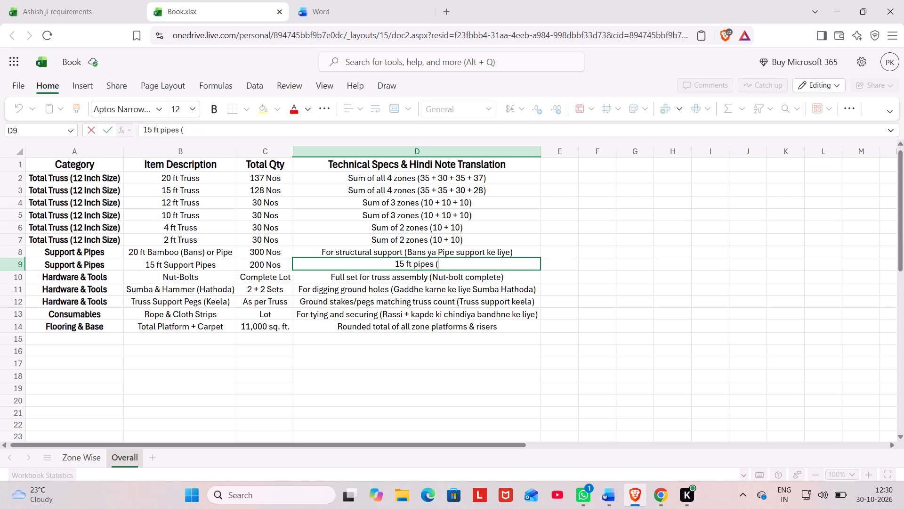
key(BackSpace)
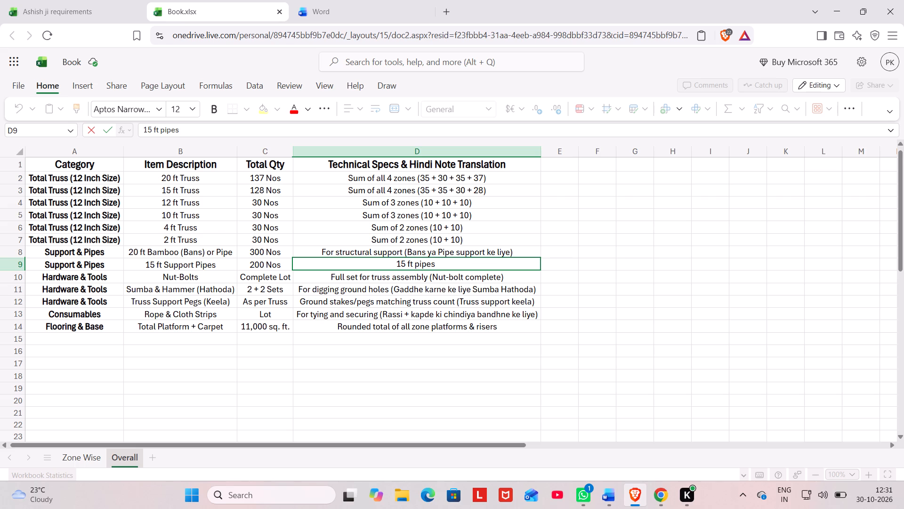
click(488, 350)
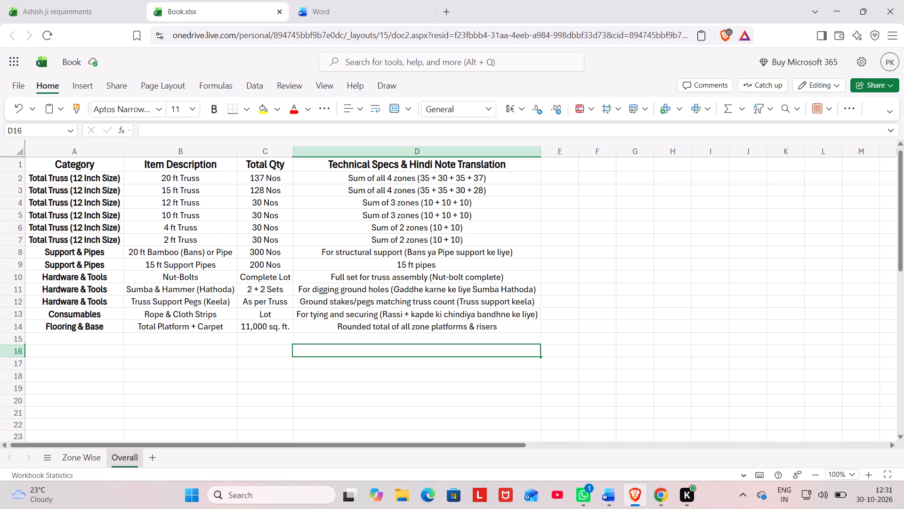
click(499, 368)
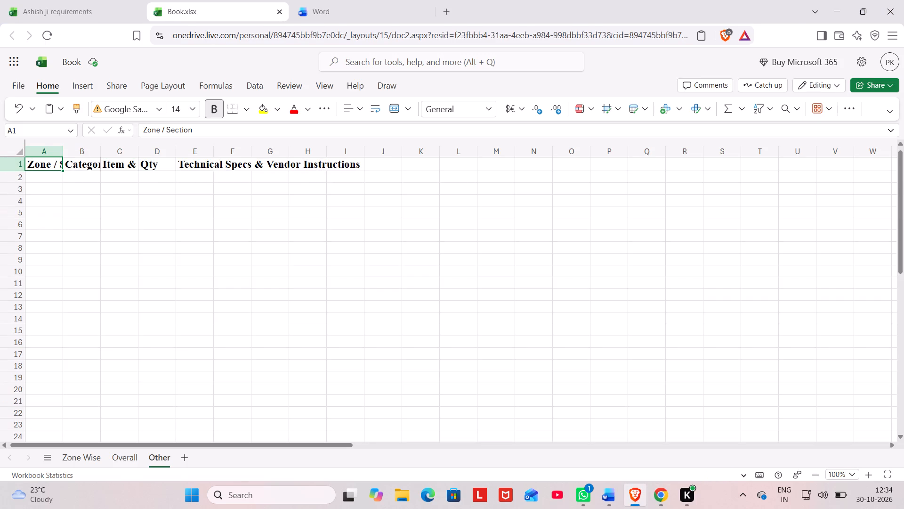
click(2, 163)
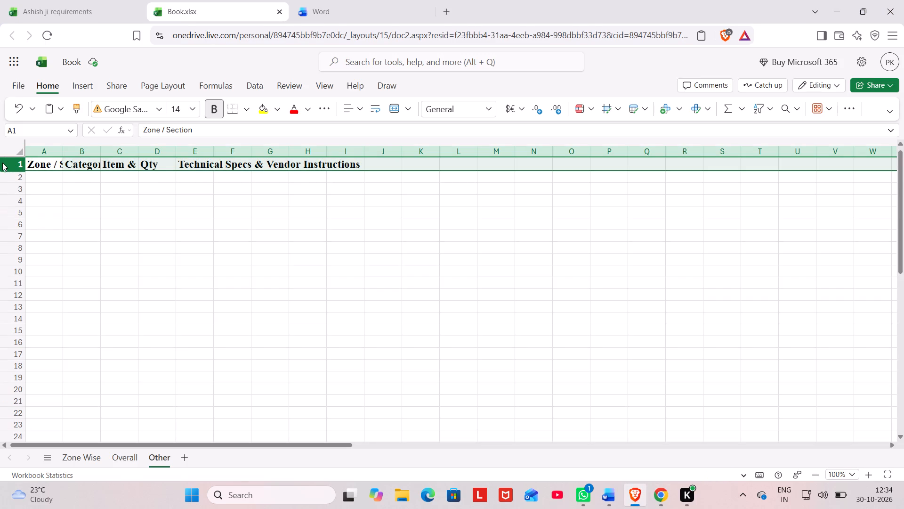
key(Delete)
click(37, 162)
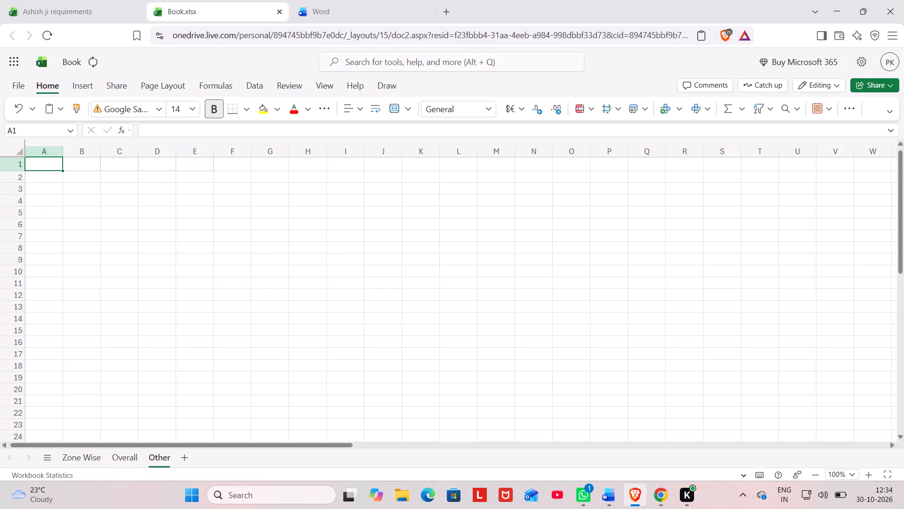
key(ctrl+v)
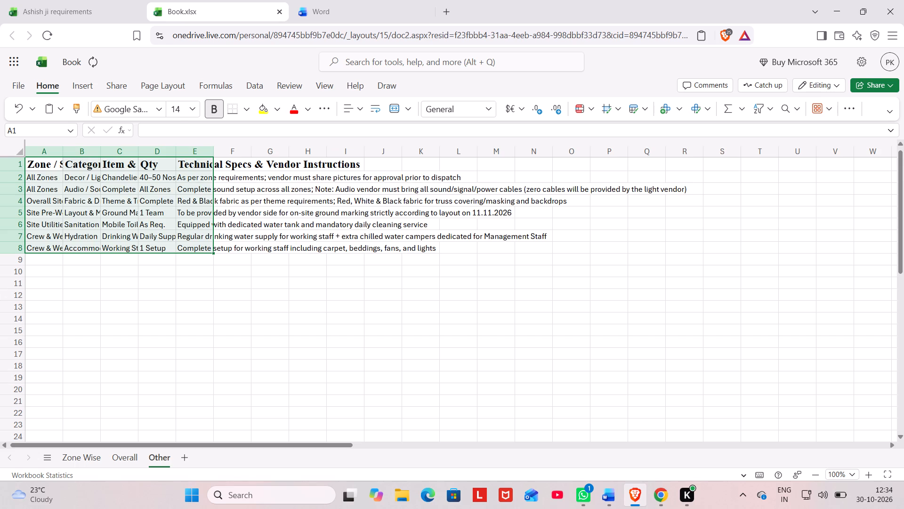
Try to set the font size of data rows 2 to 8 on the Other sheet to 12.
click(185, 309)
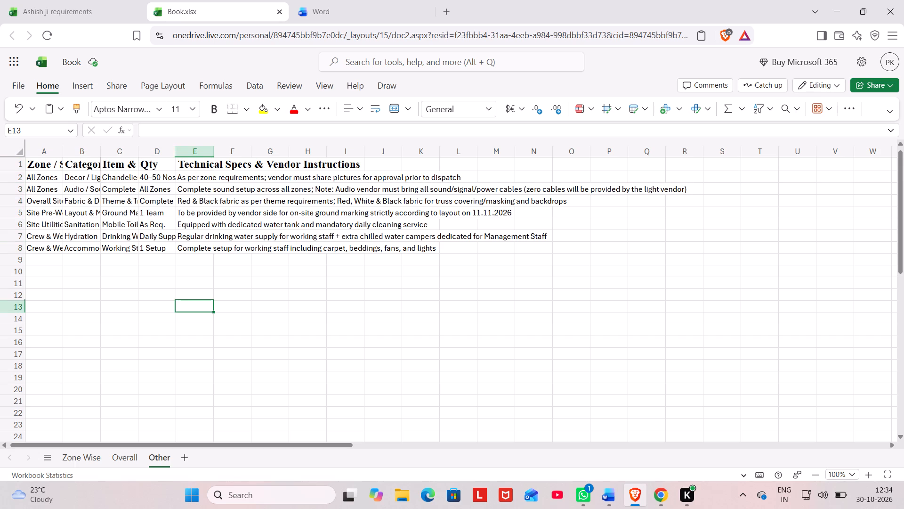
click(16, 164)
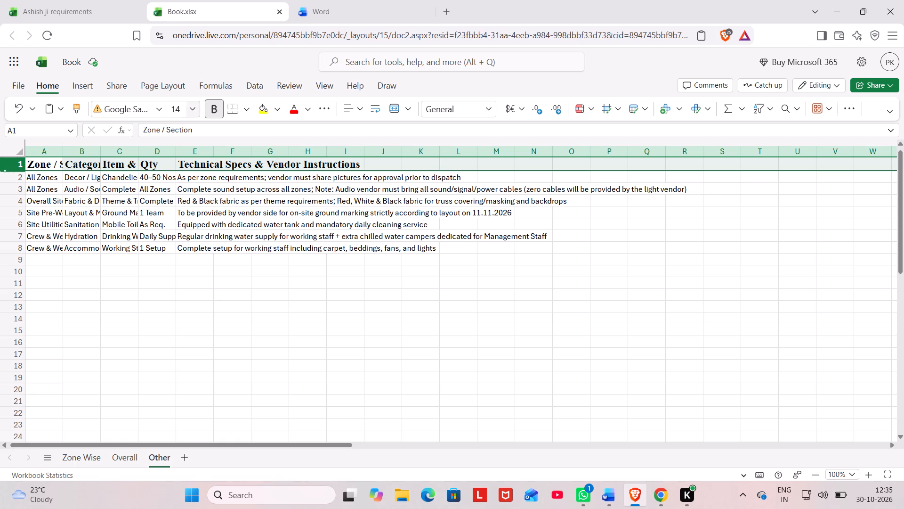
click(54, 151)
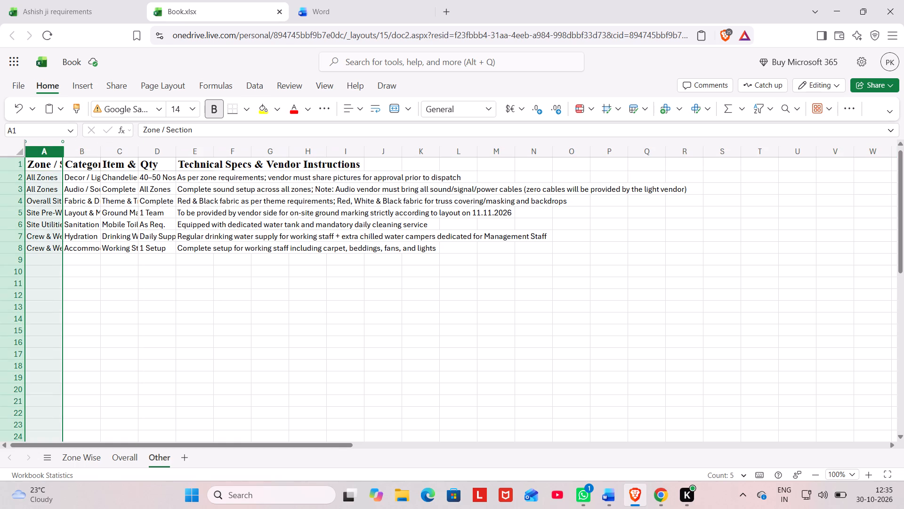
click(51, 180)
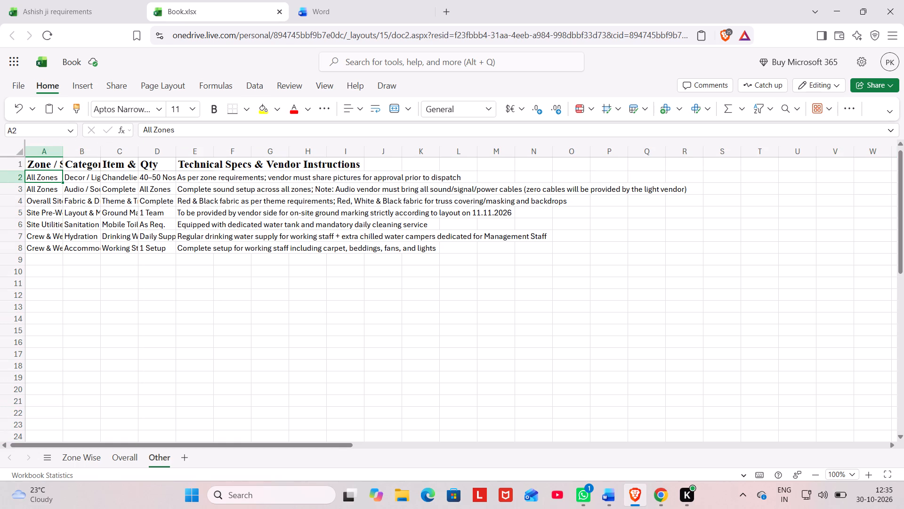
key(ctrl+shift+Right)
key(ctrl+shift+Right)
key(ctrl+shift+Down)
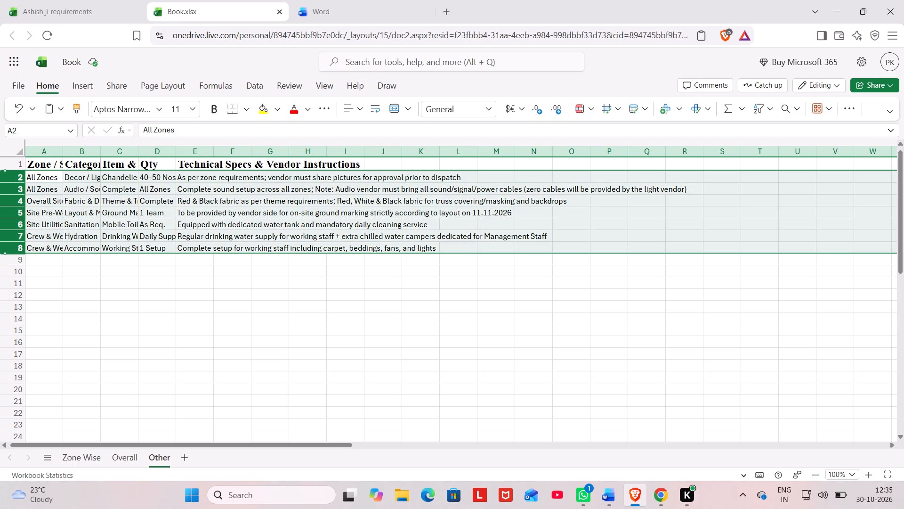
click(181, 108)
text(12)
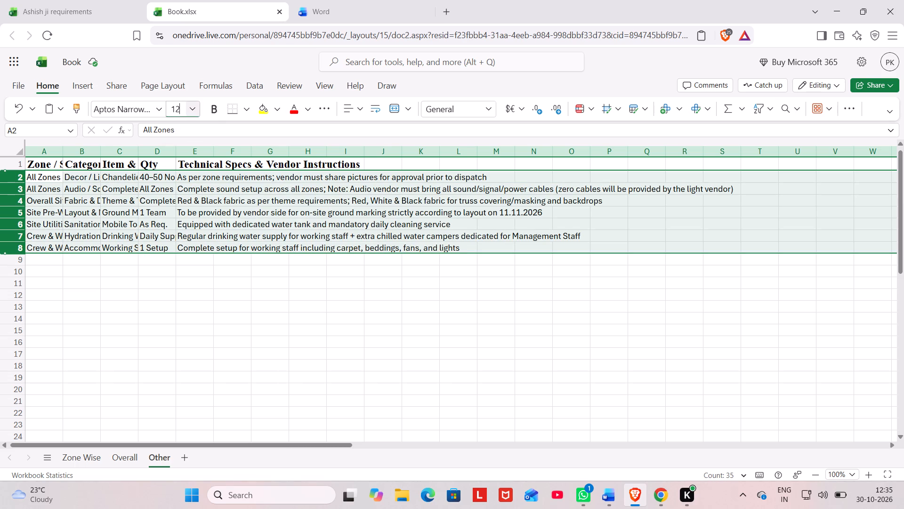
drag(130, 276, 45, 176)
Make the zone and section names in cells A2 to A8 of the Other sheet bold.
click(45, 176)
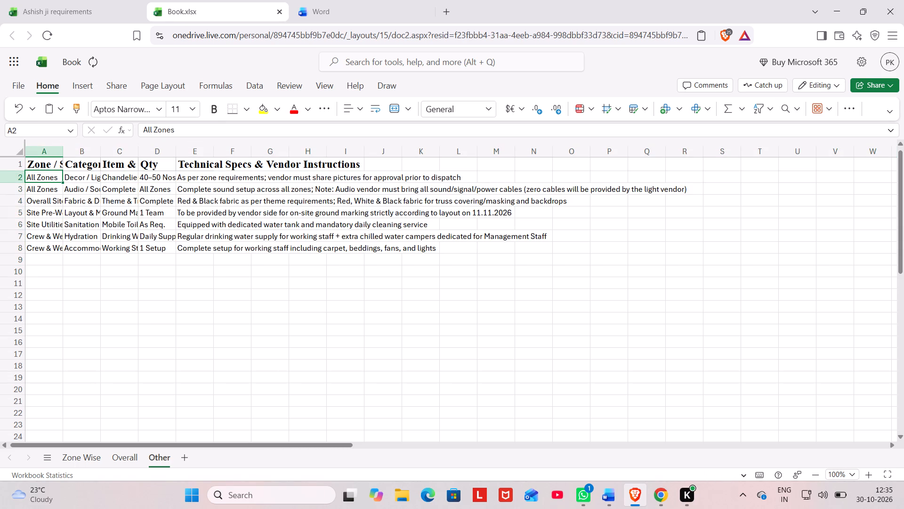
key(ctrl+shift+Down)
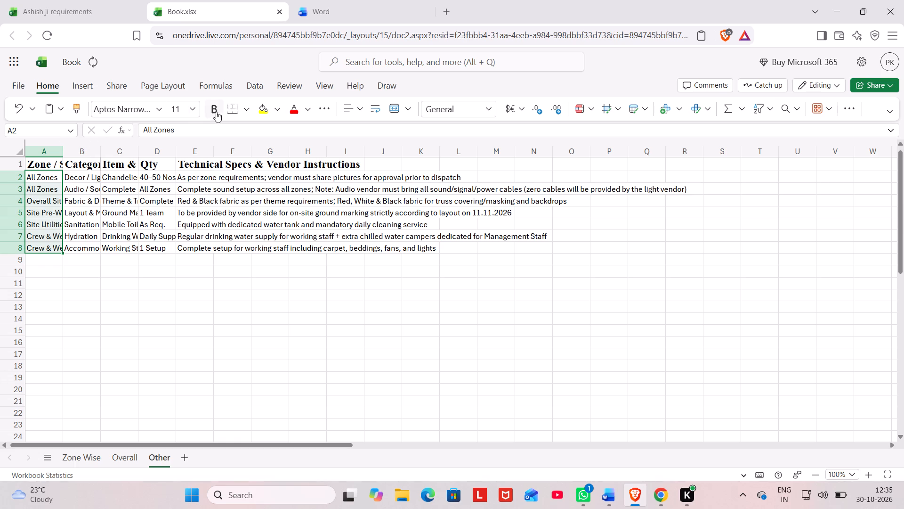
click(215, 109)
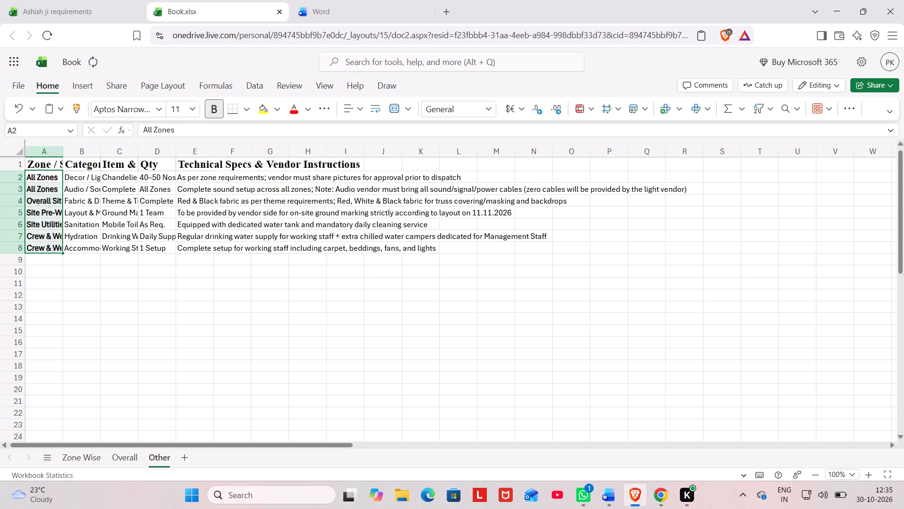
Auto-fit the width of all columns on the Other sheet to their contents.
click(256, 337)
key(ctrl+a)
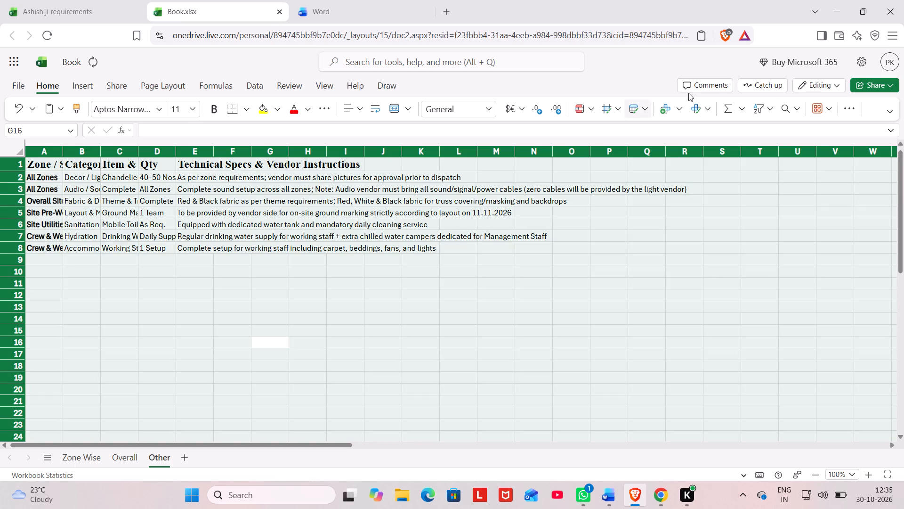
click(709, 107)
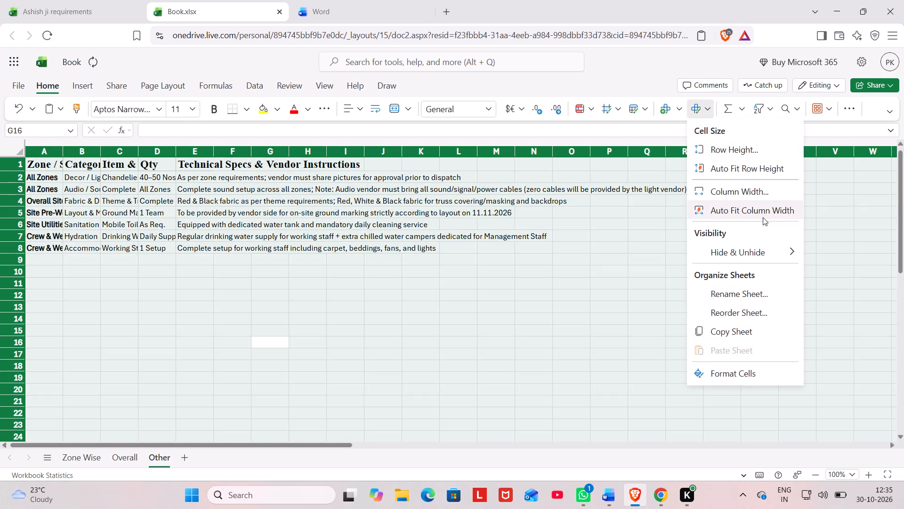
click(763, 217)
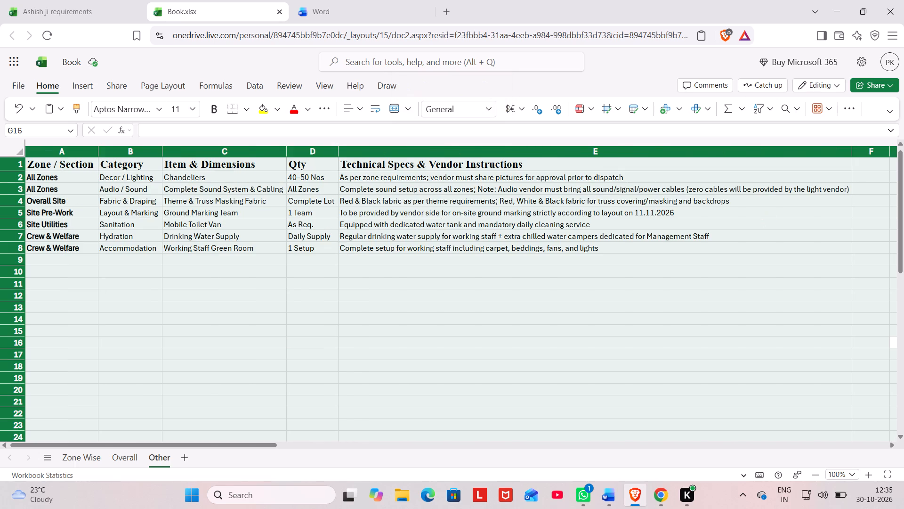
Align all cells on the Other sheet to the centre horizontally and to the middle vertically.
click(772, 395)
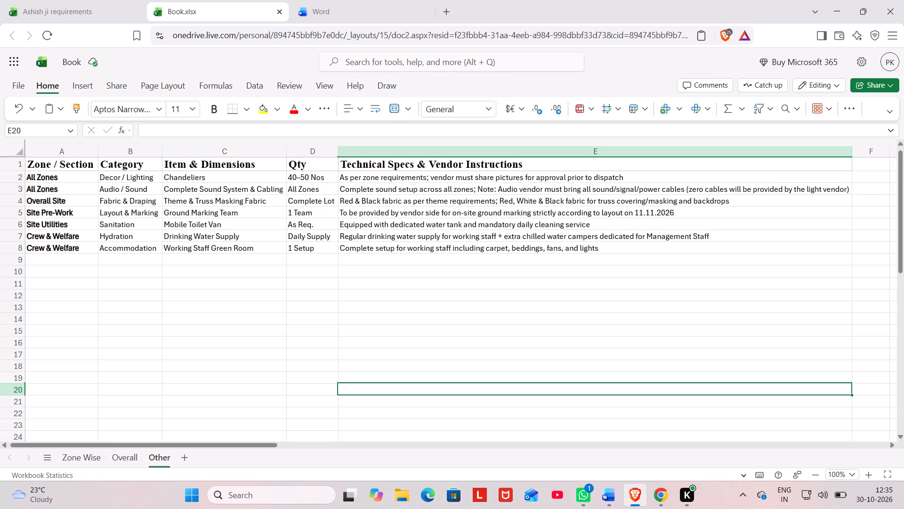
key(ctrl+a)
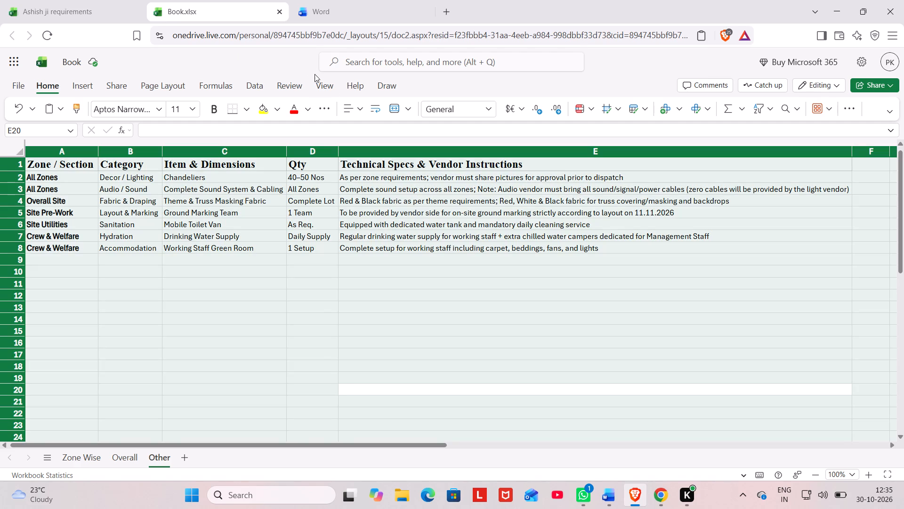
click(363, 111)
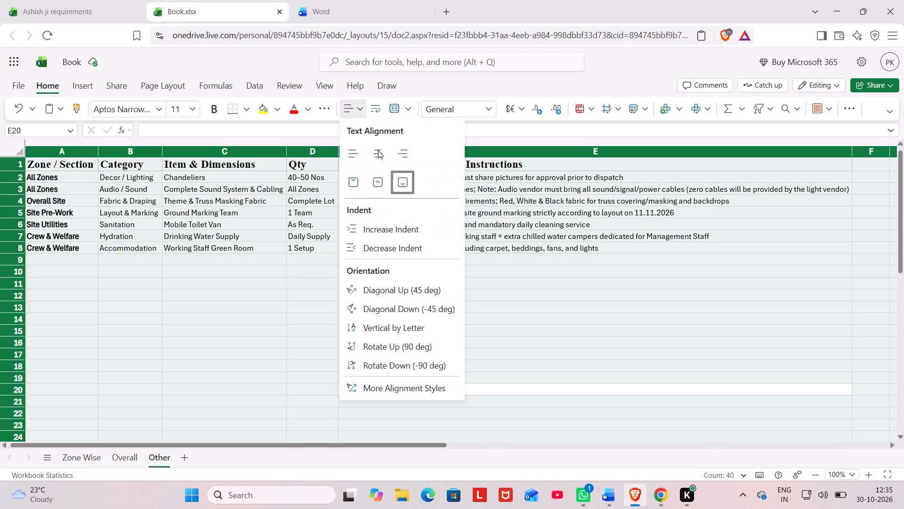
click(378, 152)
click(359, 111)
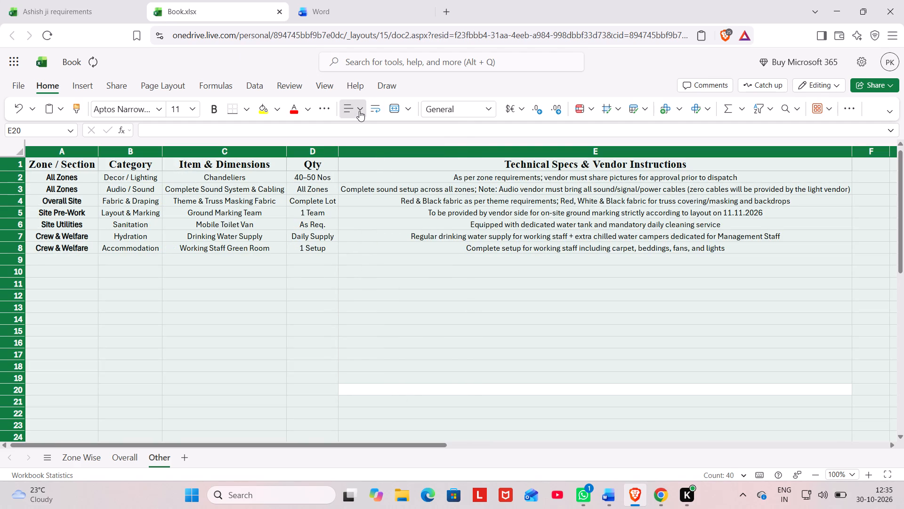
click(379, 183)
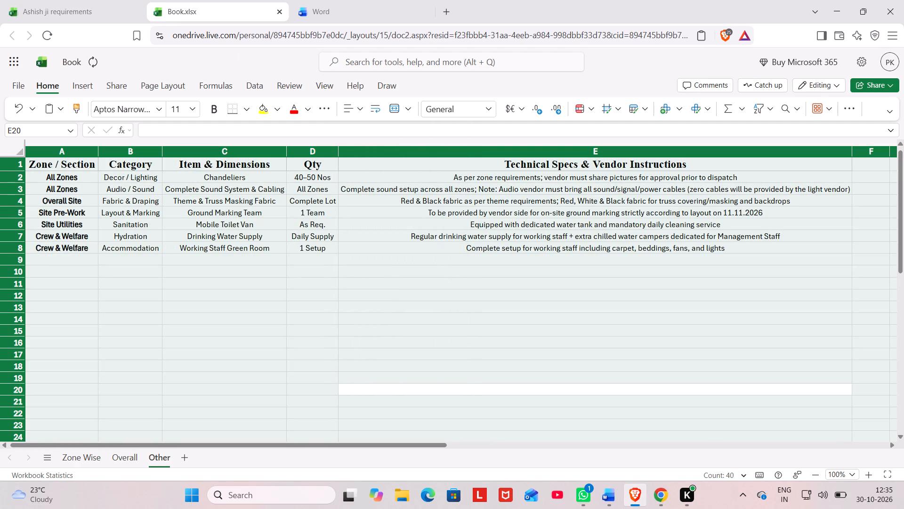
click(310, 283)
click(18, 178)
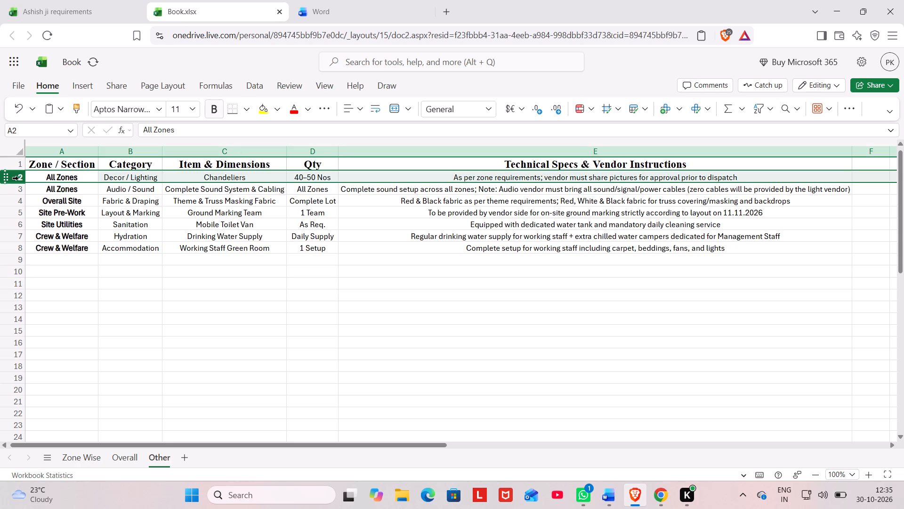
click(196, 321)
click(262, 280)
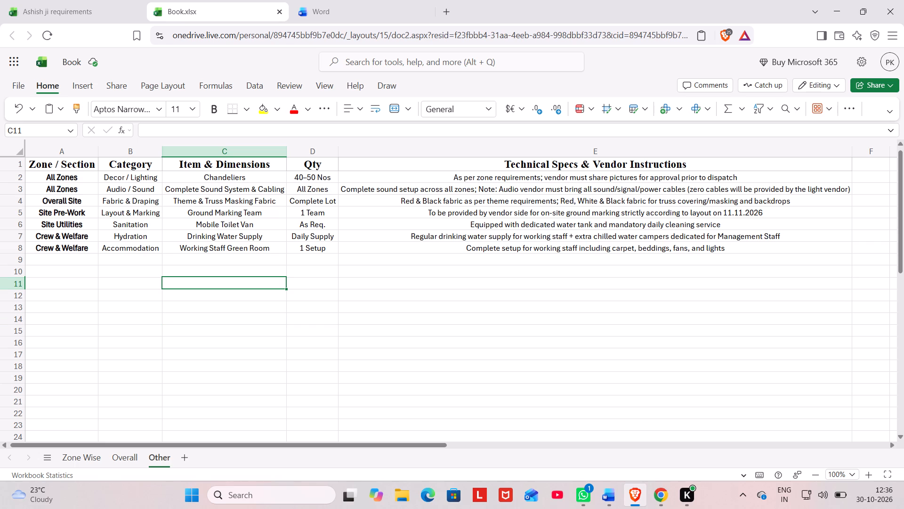
Remove the words "chilled water" from the drinking water supply instructions in E7 of the Other sheet and save the workbook.
double_click(438, 237)
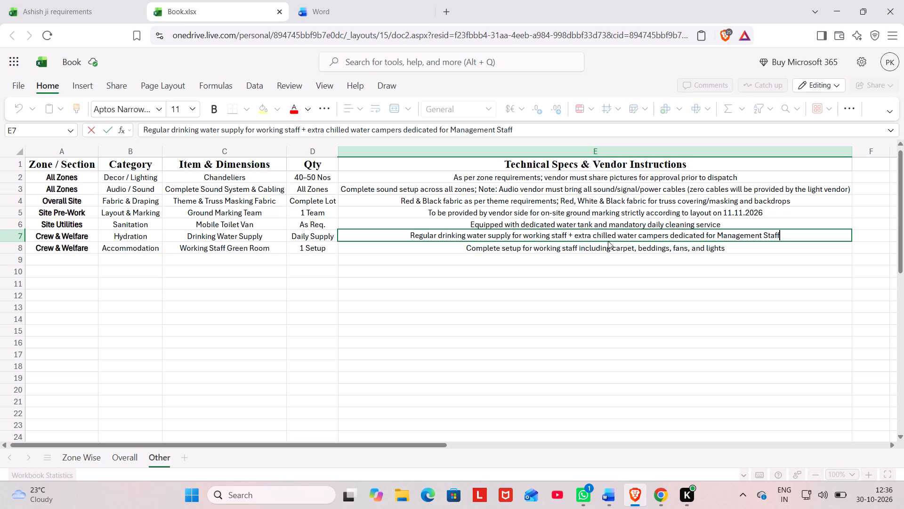
click(638, 235)
key(BackSpace)
key(BackSpace)
key(BackSpace)
key(BackSpace)
key(BackSpace)
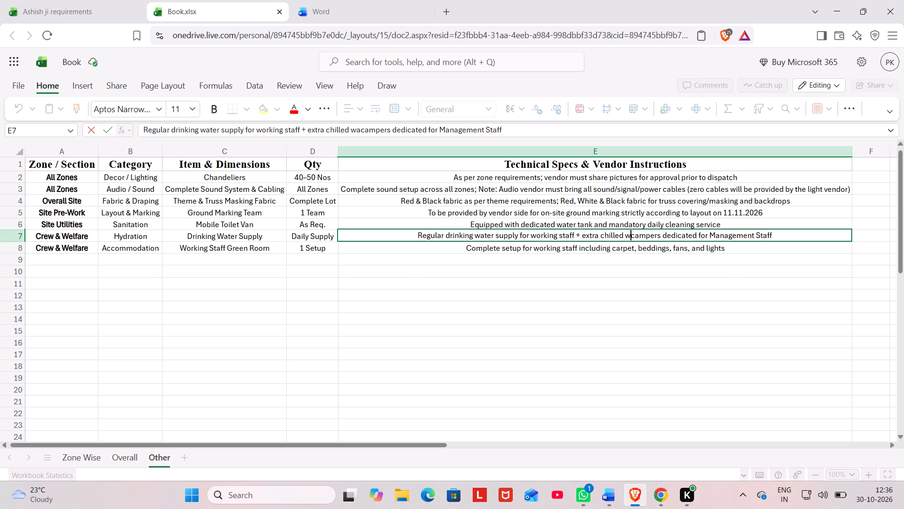
key(BackSpace)
key(BackSpace)
key(BackSpace)
key(BackSpace)
key(BackSpace)
key(BackSpace)
key(BackSpace)
key(BackSpace)
key(BackSpace)
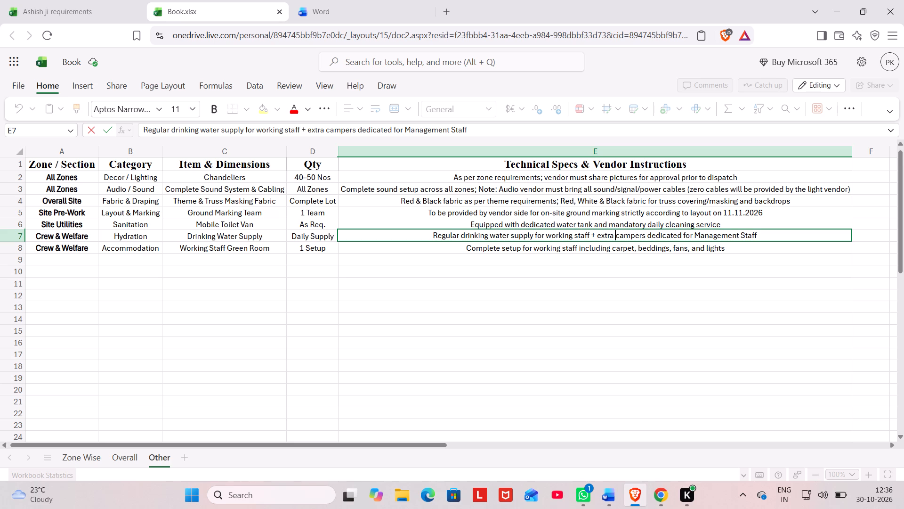
click(401, 309)
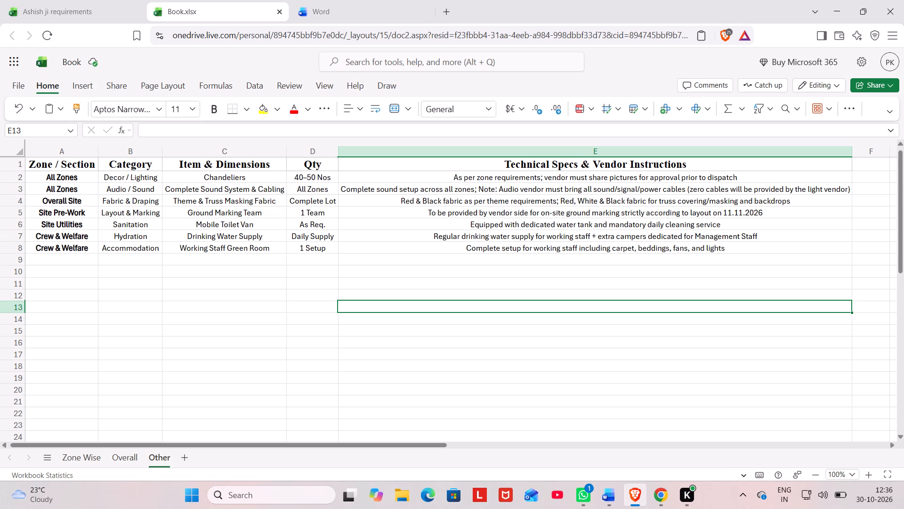
key(ctrl+s)
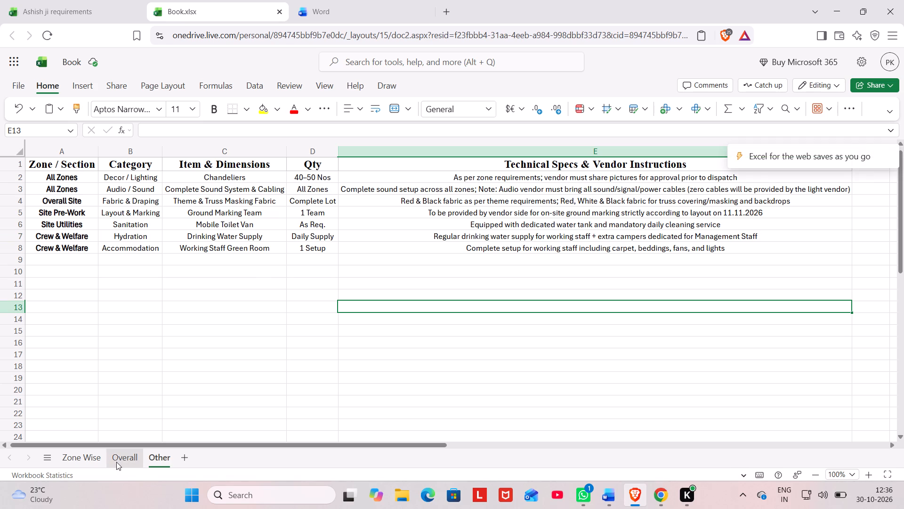
Switch to the Overall sheet and save the workbook.
click(116, 462)
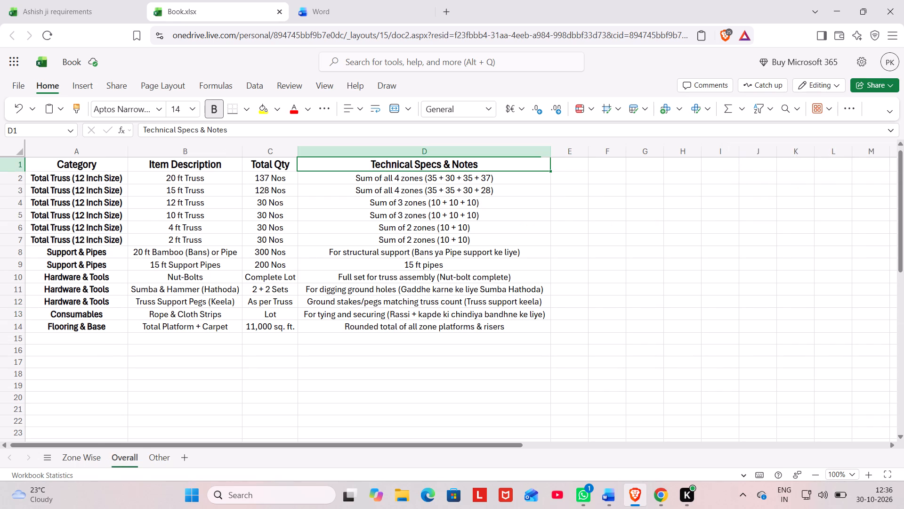
key(ctrl+s)
Insert a blank row between the Fashion Theme and China Theme blocks on the Zone Wise sheet and save the workbook.
click(89, 457)
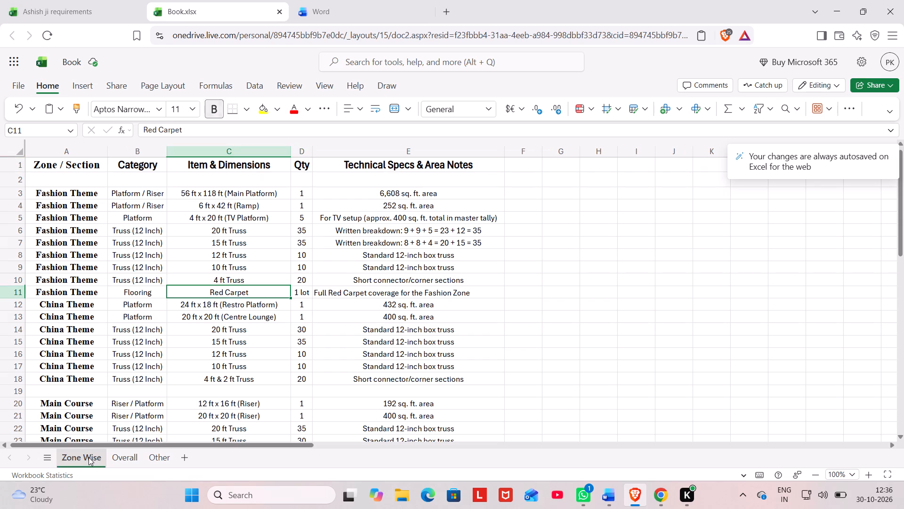
scroll(543, 301, down, 2)
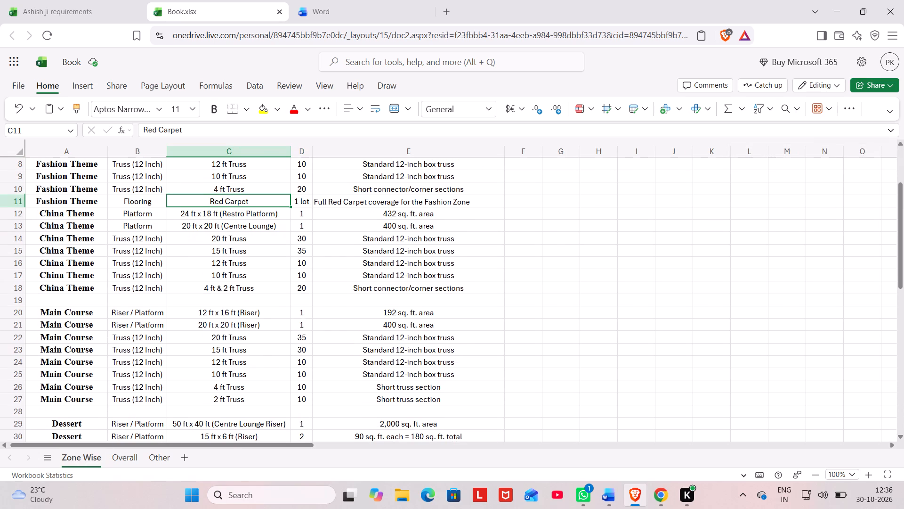
scroll(543, 301, up, 1)
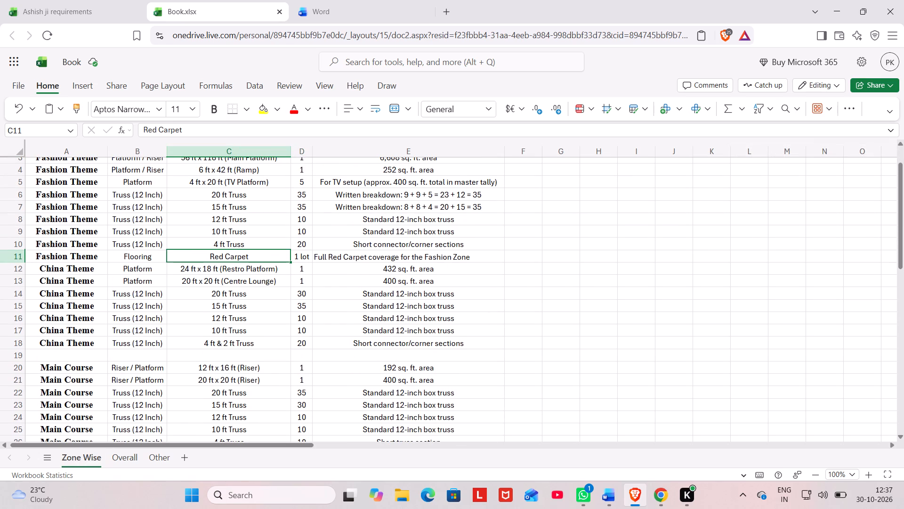
click(18, 269)
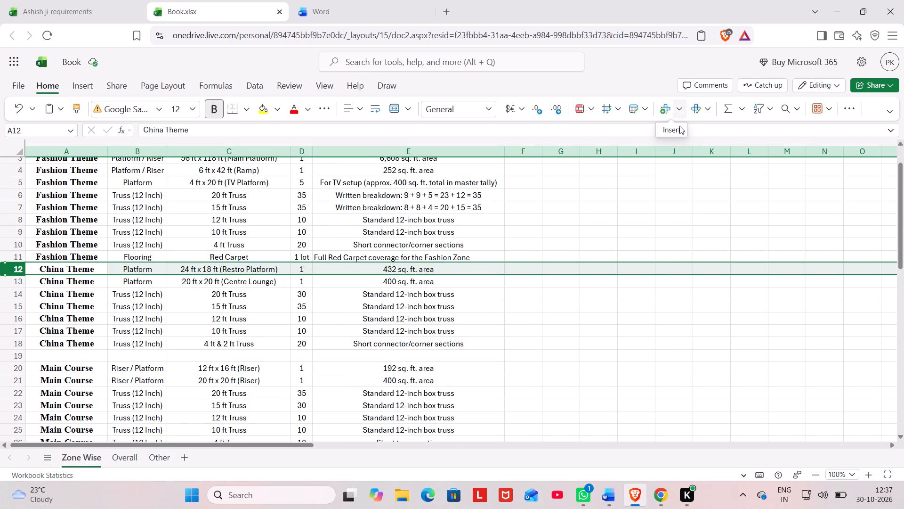
click(681, 111)
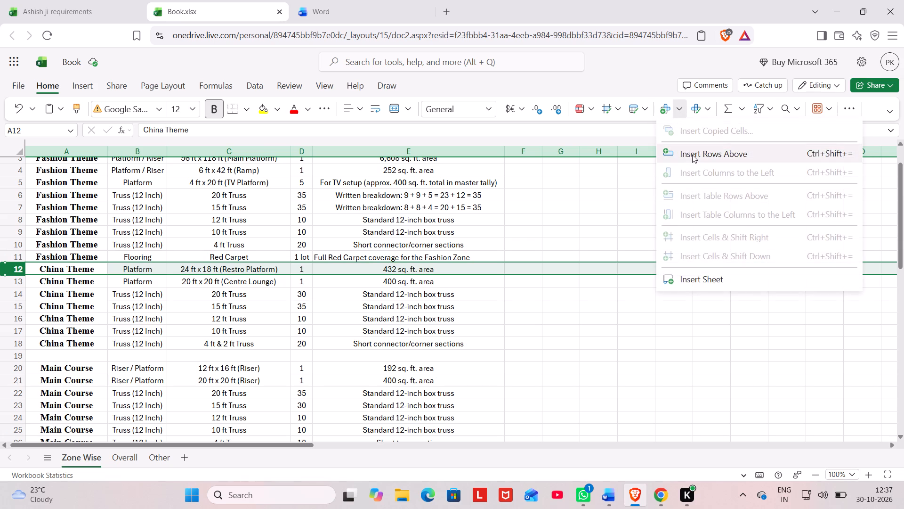
click(692, 155)
click(648, 278)
scroll(648, 278, up, 1)
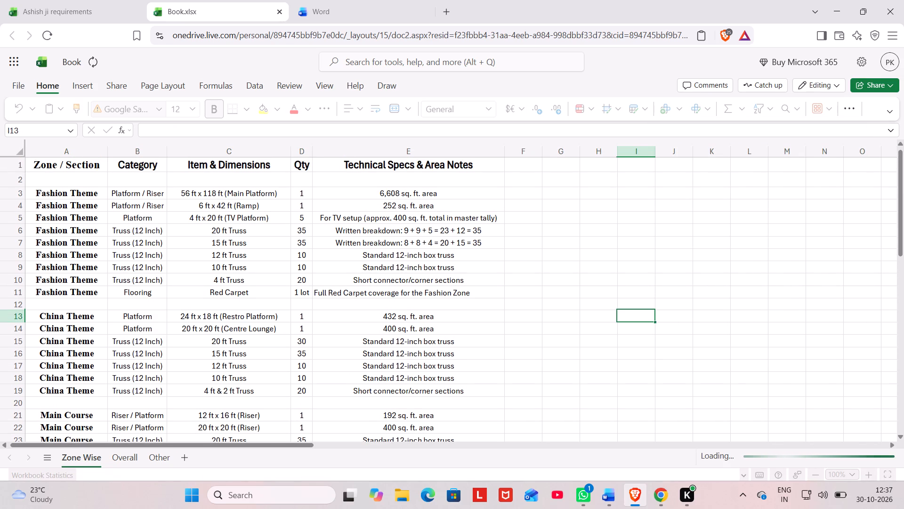
key(ctrl+s)
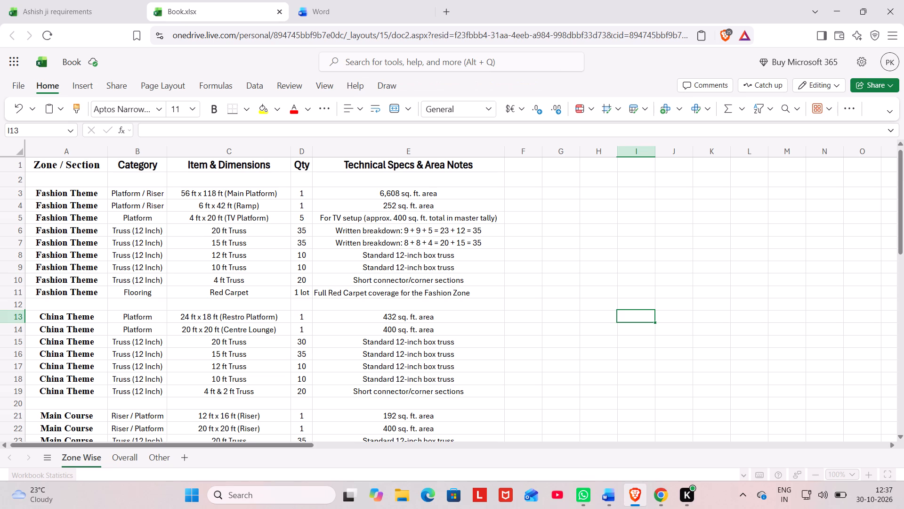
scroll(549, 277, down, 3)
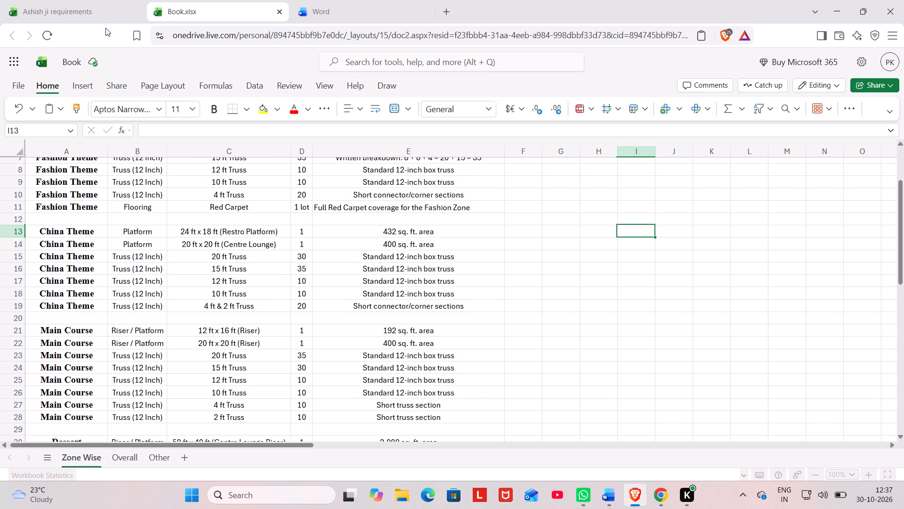
Switch to the Ashish ji requirements workbook and review the entries on its Zone Wise and Overall sheets.
click(88, 0)
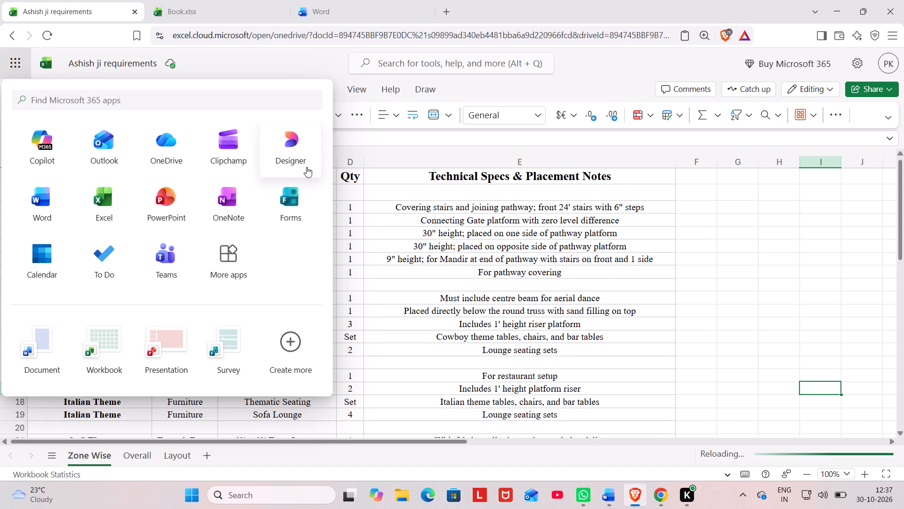
click(255, 52)
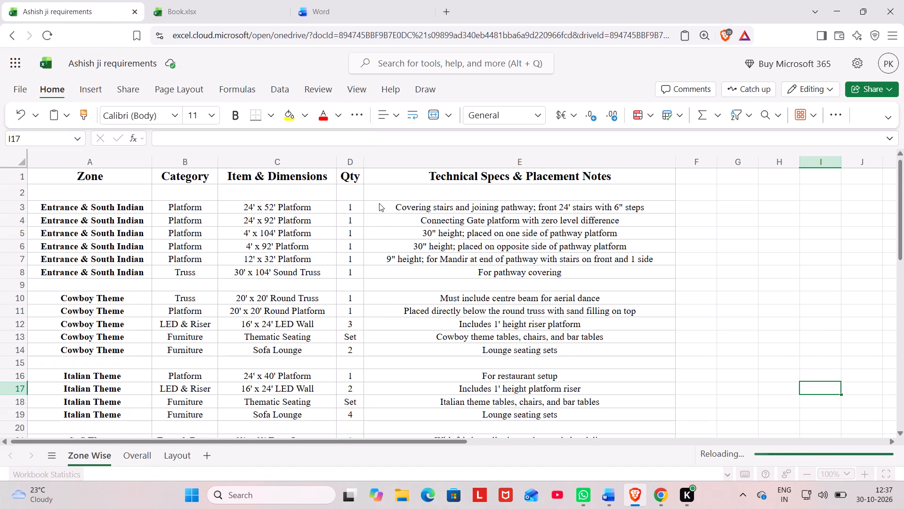
scroll(379, 203, down, 2)
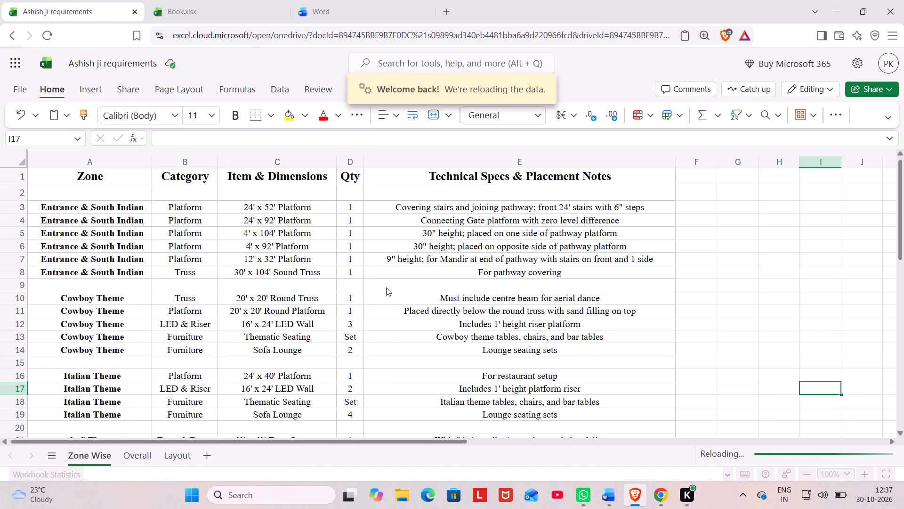
scroll(386, 287, down, 2)
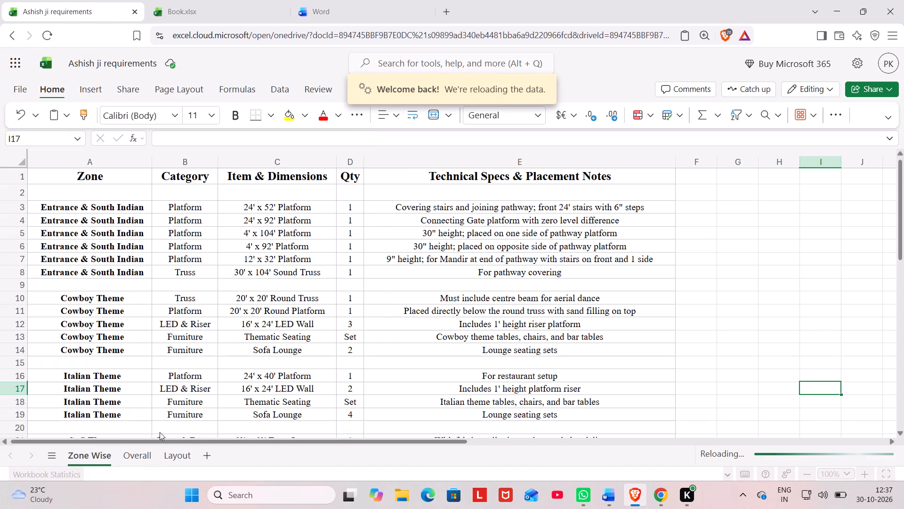
scroll(208, 386, down, 2)
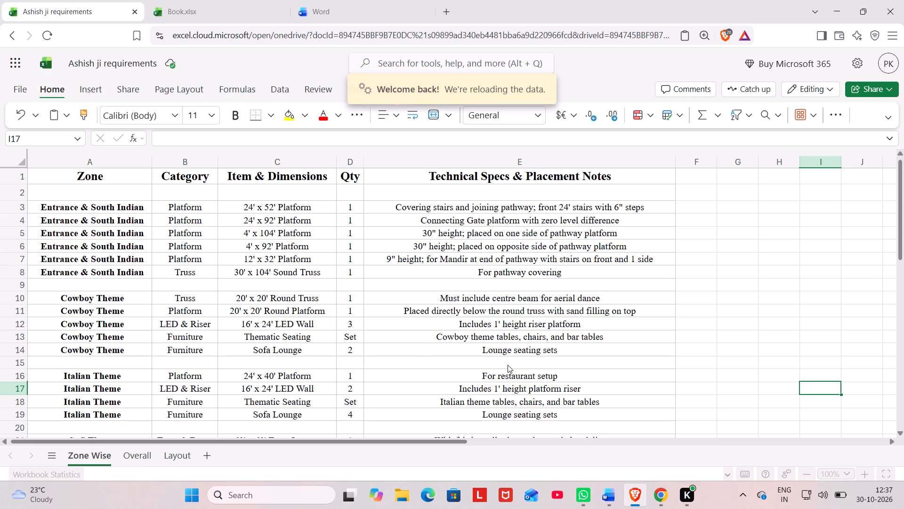
scroll(740, 334, down, 2)
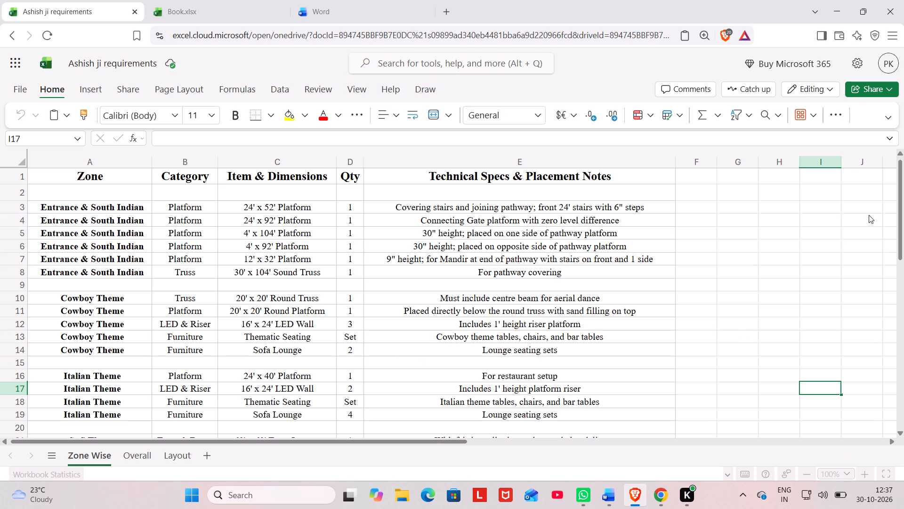
scroll(800, 256, up, 2)
drag(899, 210, 899, 273)
click(726, 300)
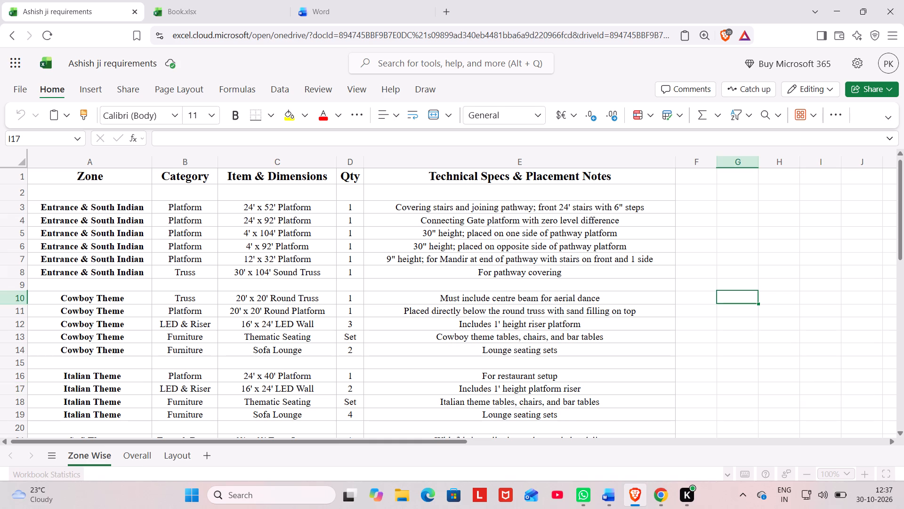
scroll(696, 313, down, 3)
scroll(696, 313, right, 1)
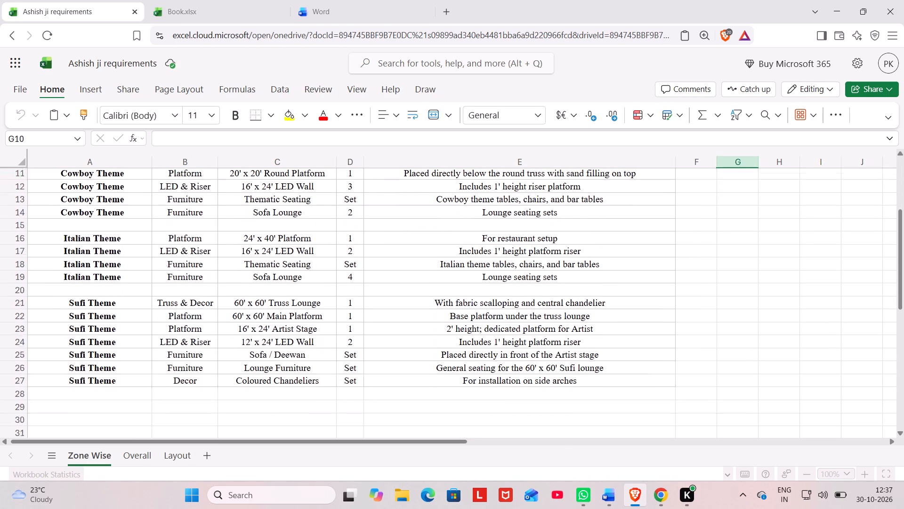
scroll(696, 313, right, 1)
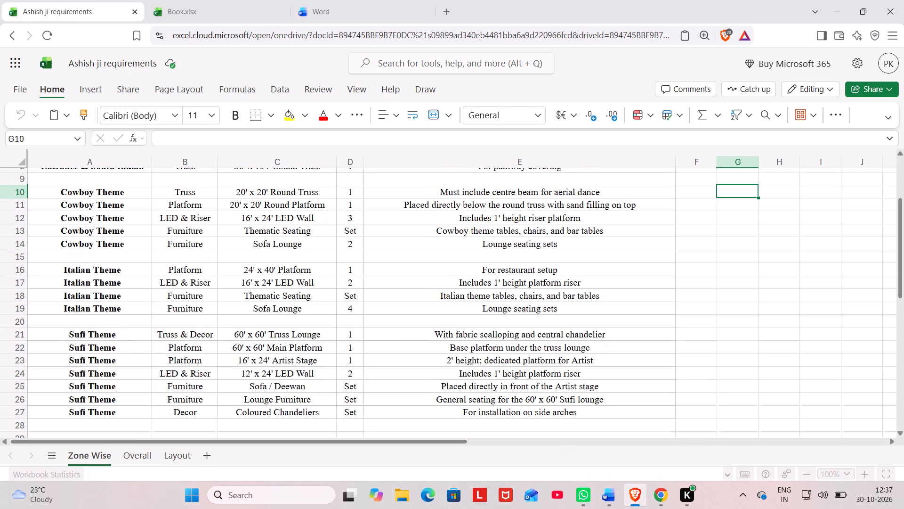
click(135, 455)
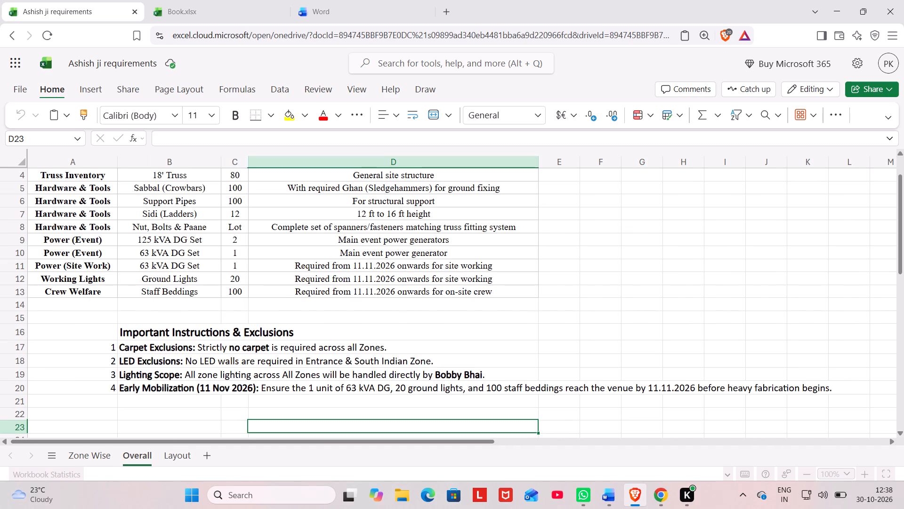
scroll(441, 295, up, 1)
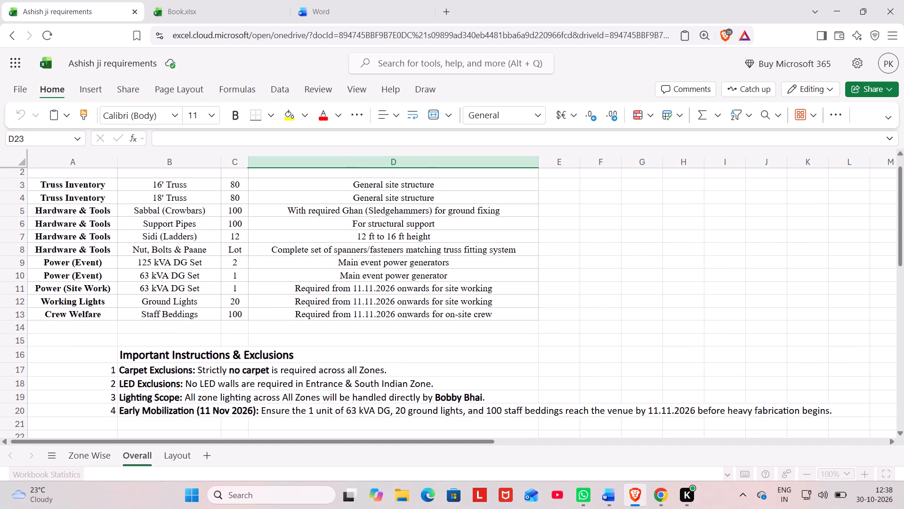
scroll(441, 295, up, 1)
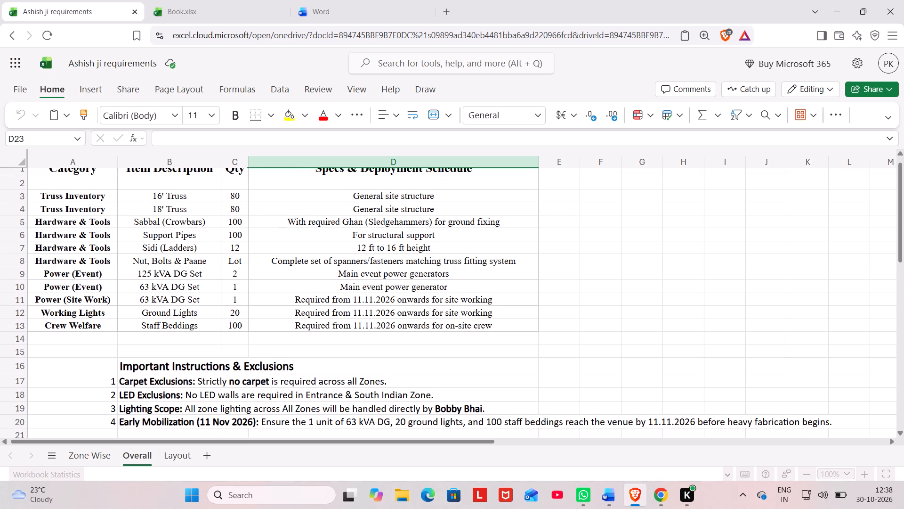
scroll(380, 341, up, 1)
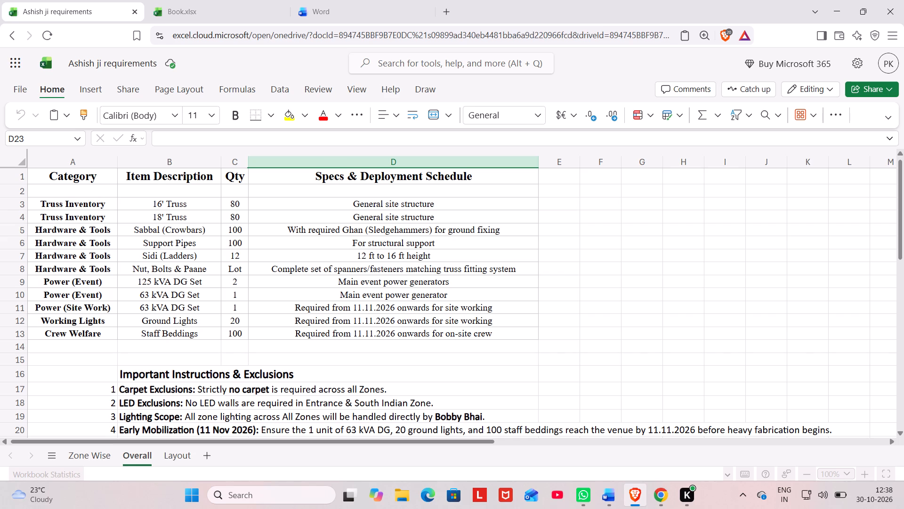
Copy the Power (Event), Power (Site Work) and Working Lights categories in A9:A12 of the requirements workbook's Overall sheet to A9 of Book.xlsx's Other sheet.
click(67, 281)
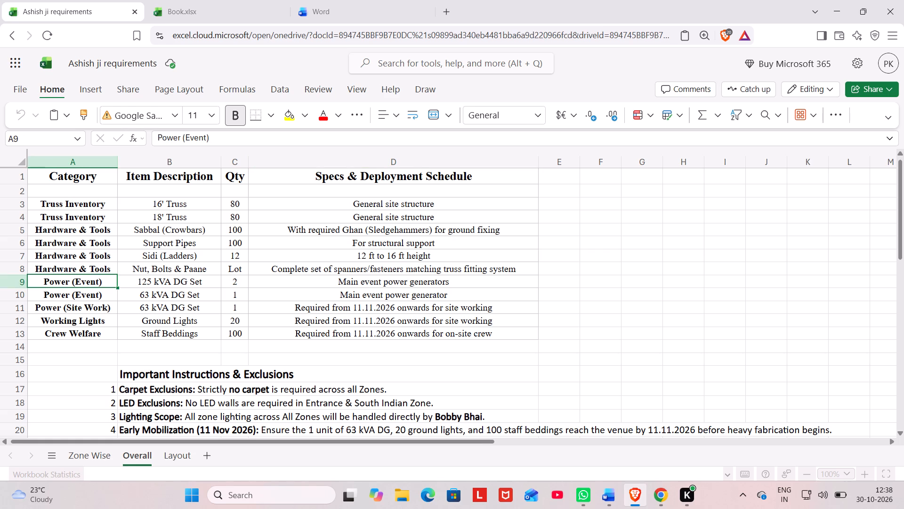
click(207, 0)
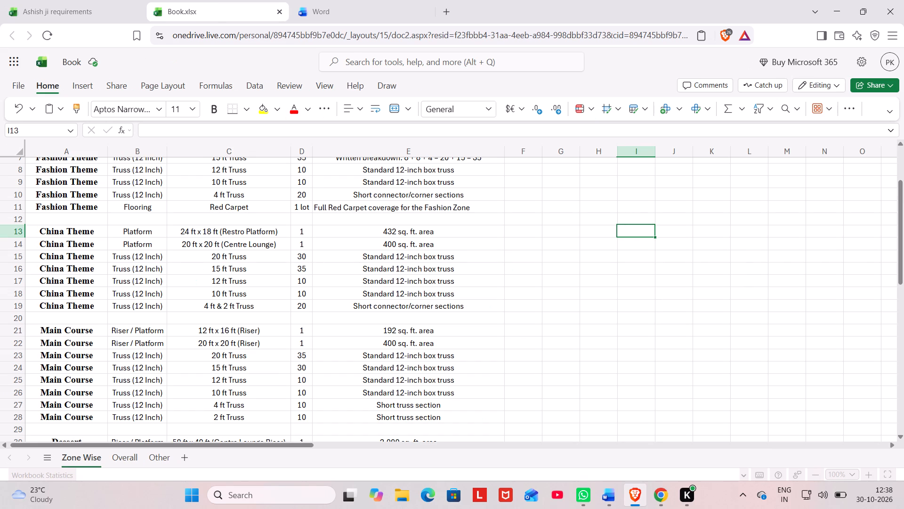
click(164, 466)
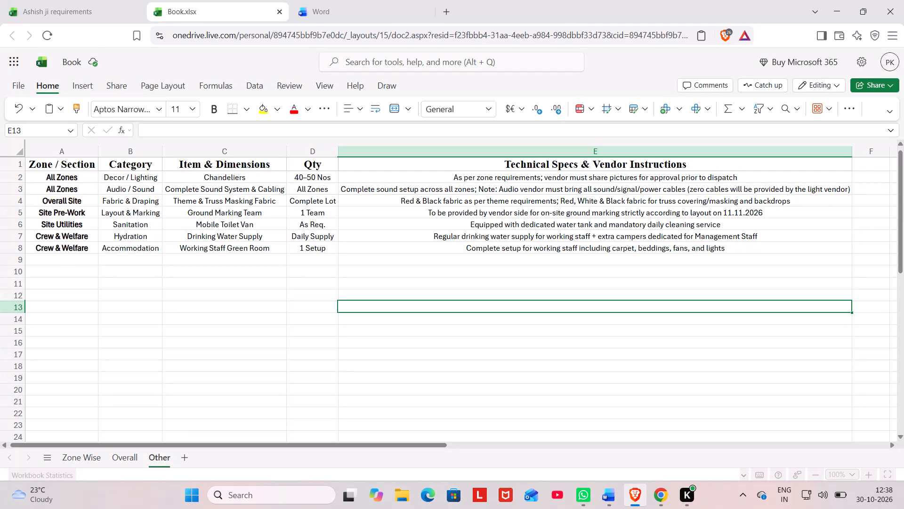
click(79, 16)
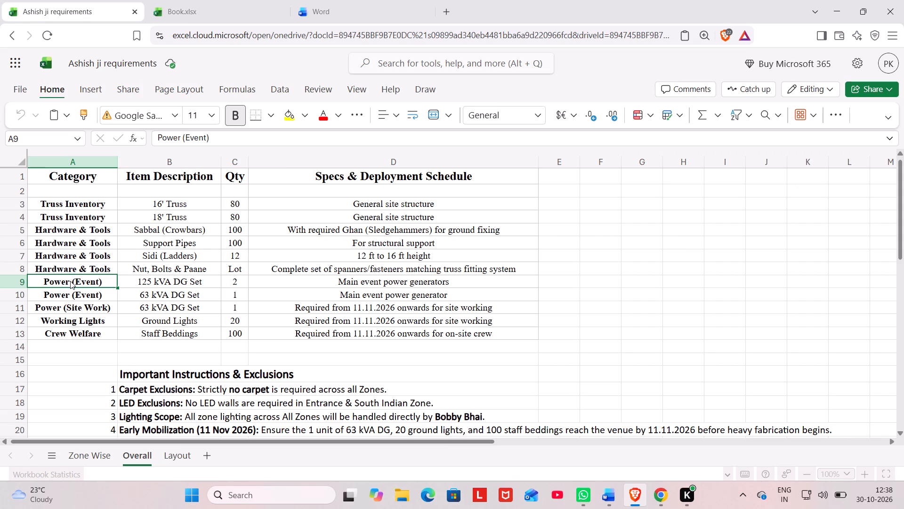
key(shift+Down)
key(shift+Down)
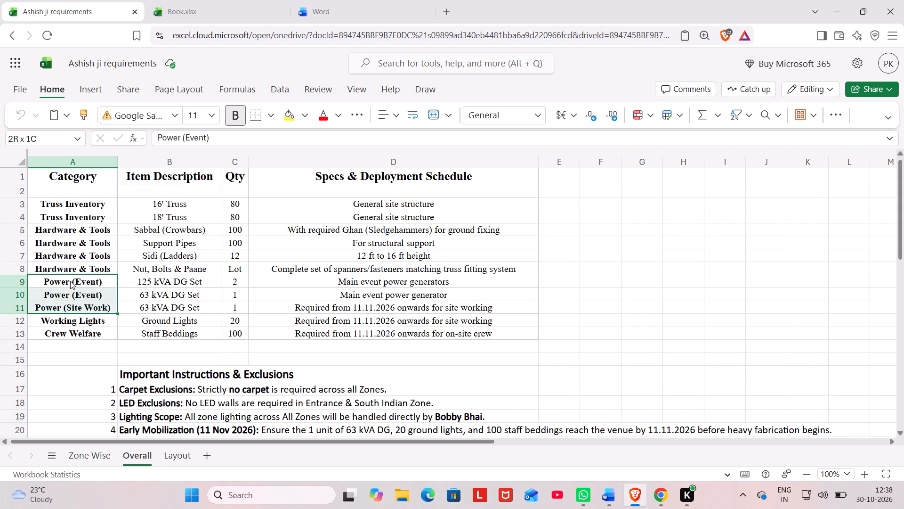
key(shift+Down)
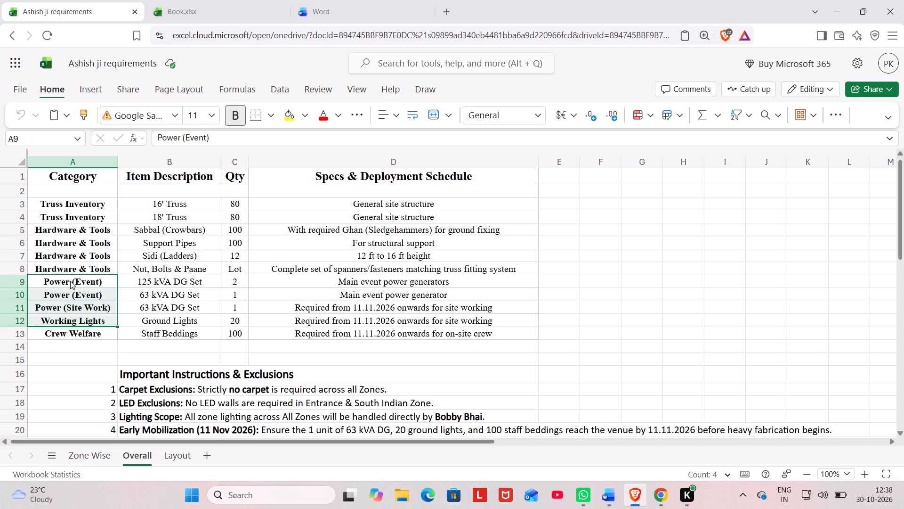
key(ctrl+c)
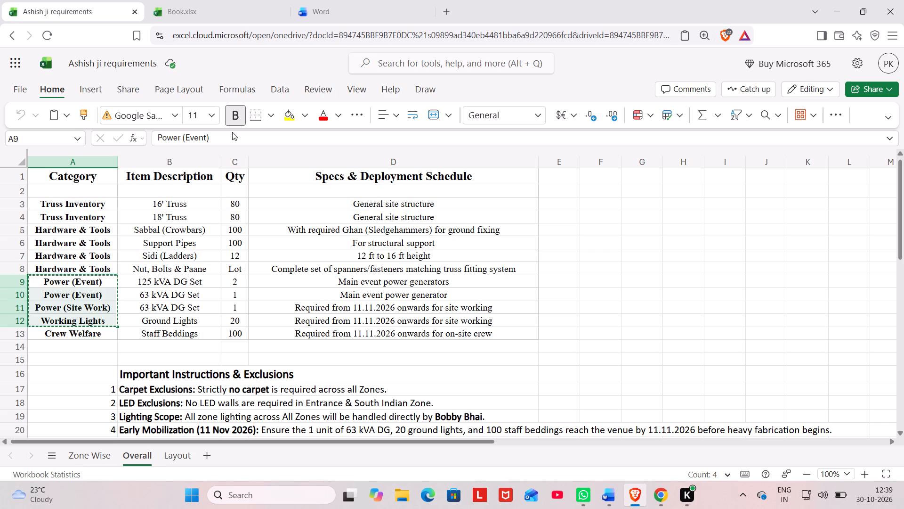
click(194, 0)
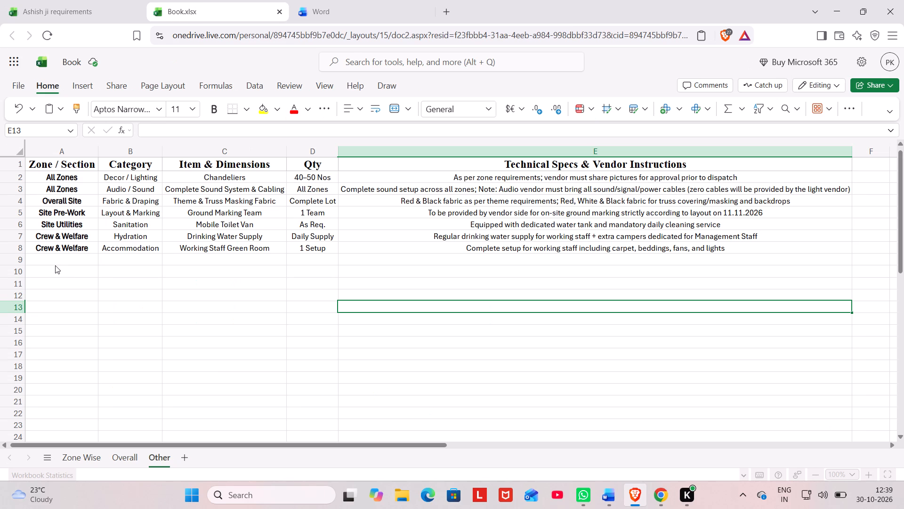
click(56, 266)
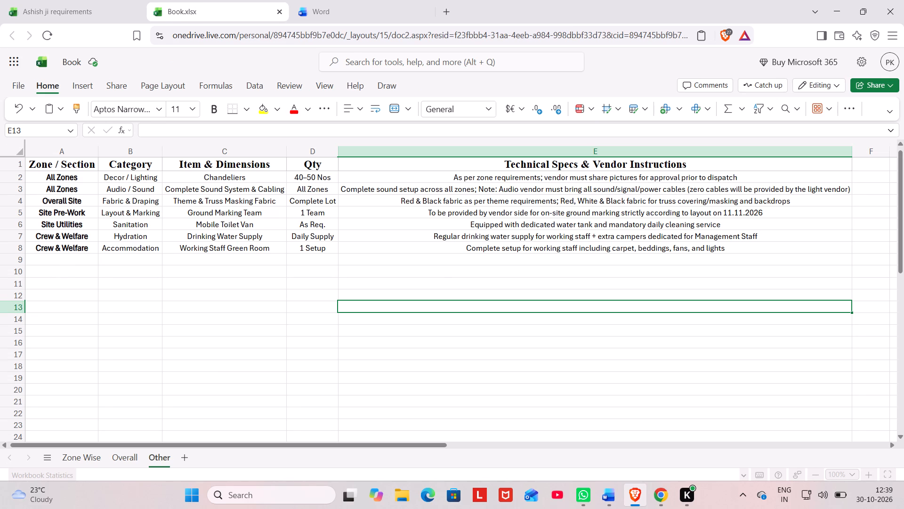
click(62, 262)
key(ctrl+v)
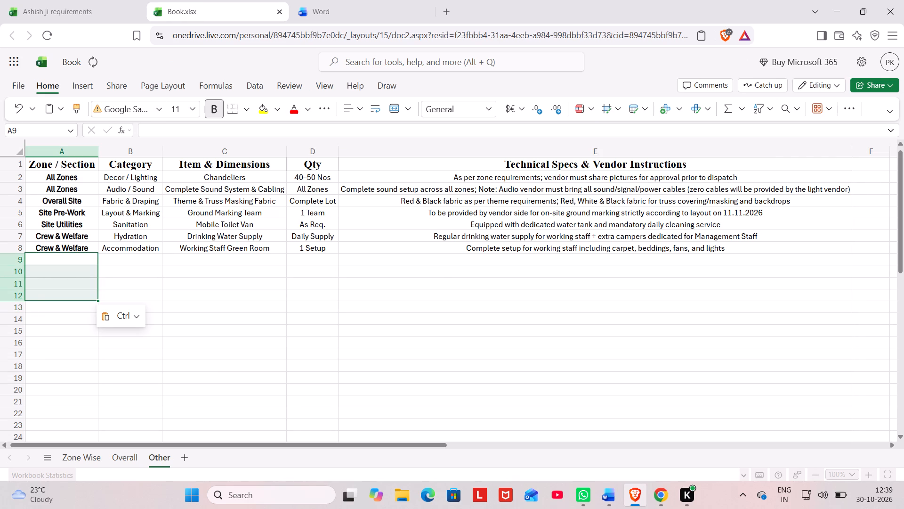
click(124, 279)
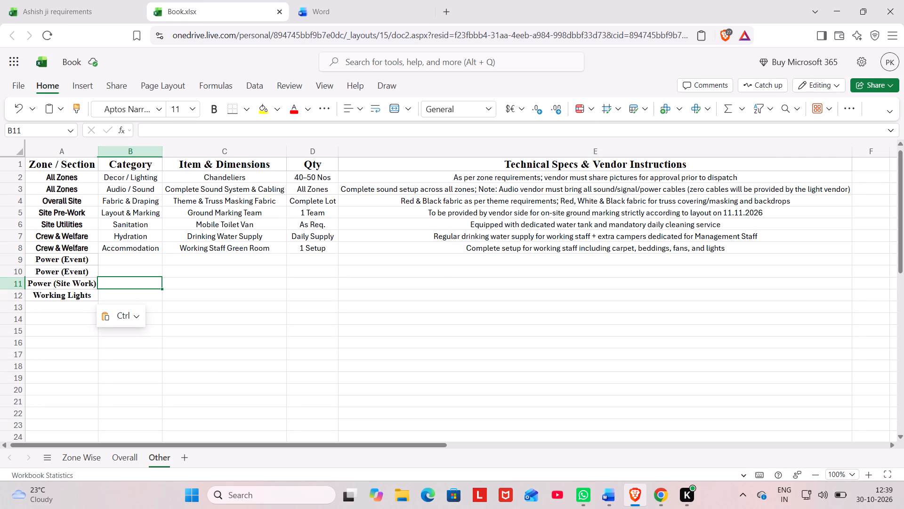
Delete the duplicate Power (Event) entry in A10 and move Power (Site Work) and Working Lights up to A10:A11.
click(50, 274)
key(Delete)
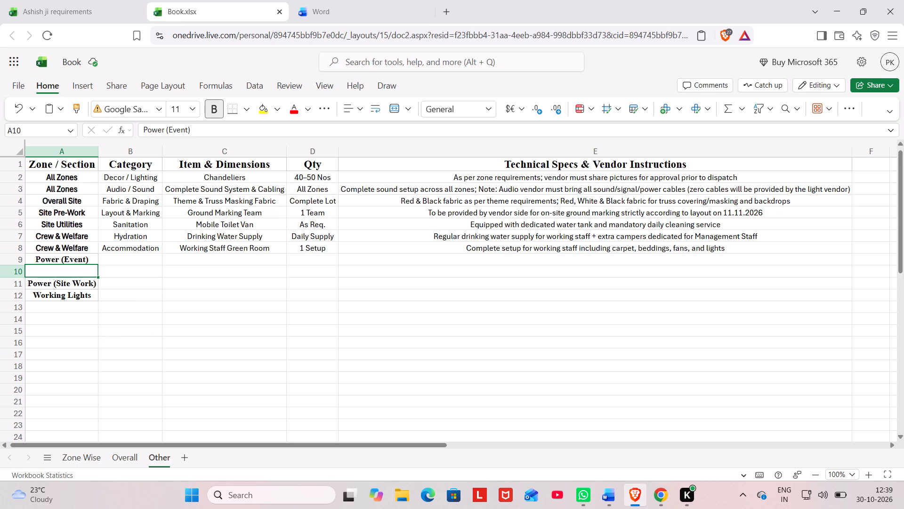
click(53, 287)
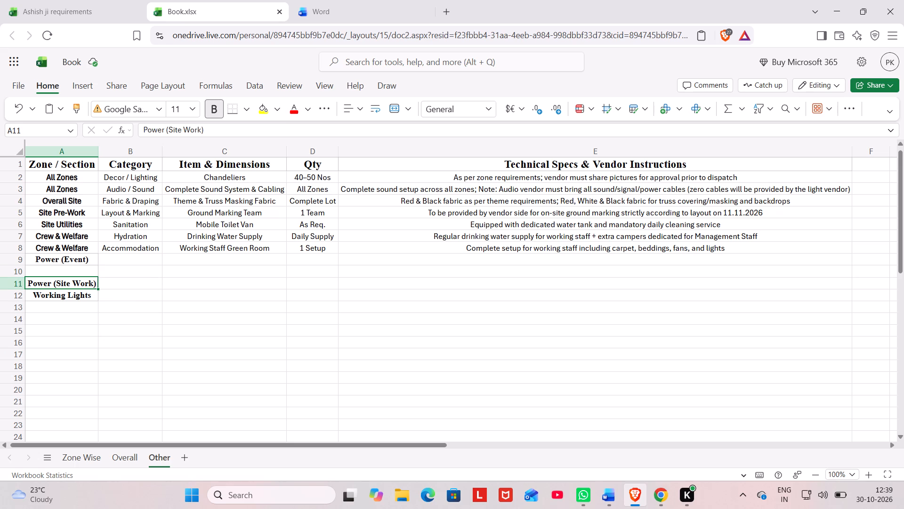
key(shift+Down)
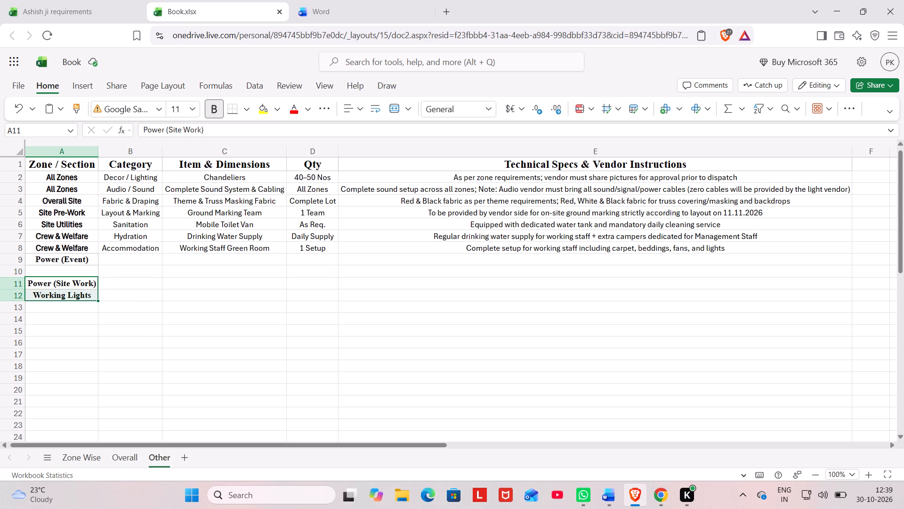
key(ctrl+x)
click(71, 270)
key(ctrl+v)
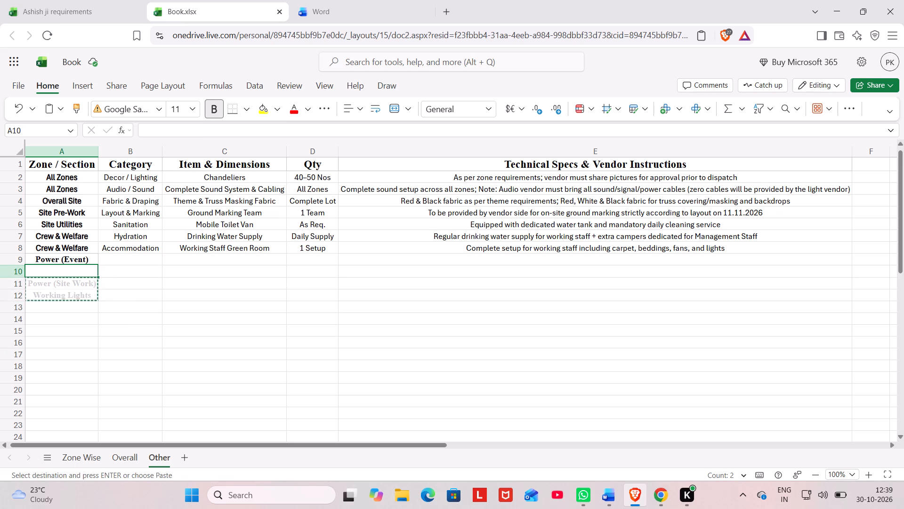
click(155, 289)
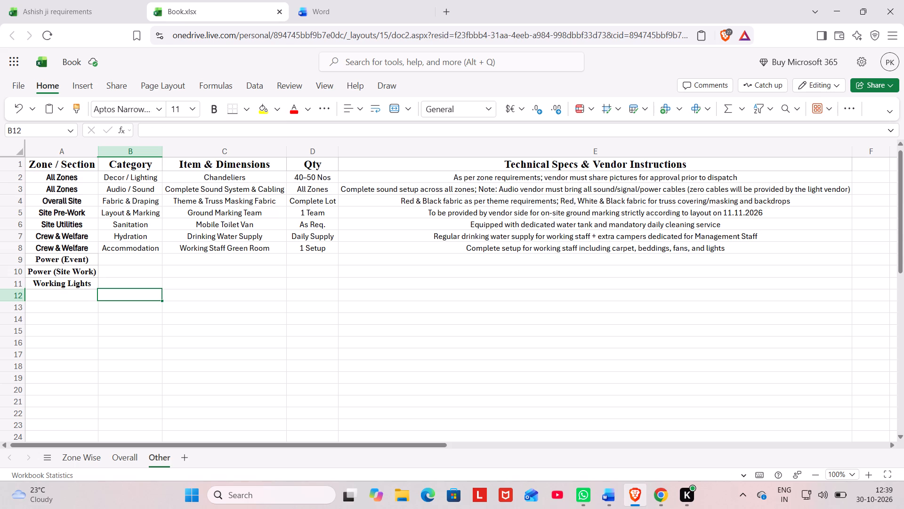
click(187, 347)
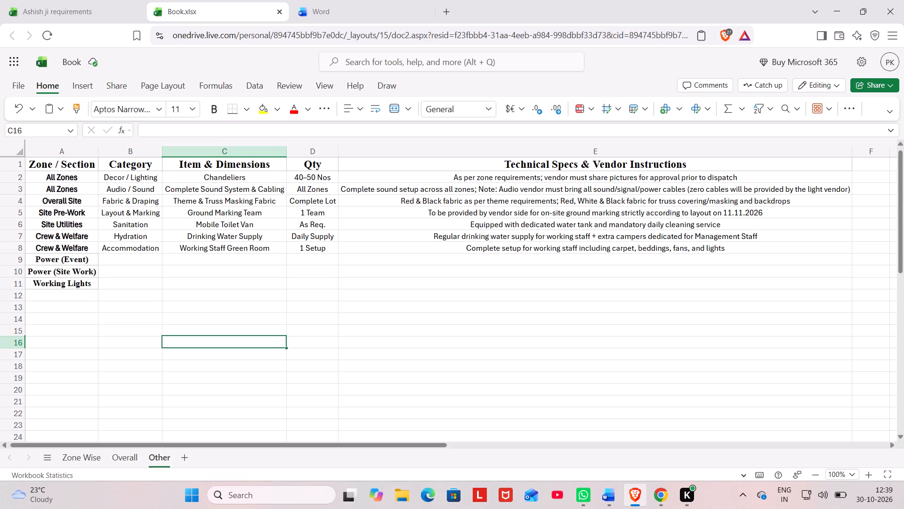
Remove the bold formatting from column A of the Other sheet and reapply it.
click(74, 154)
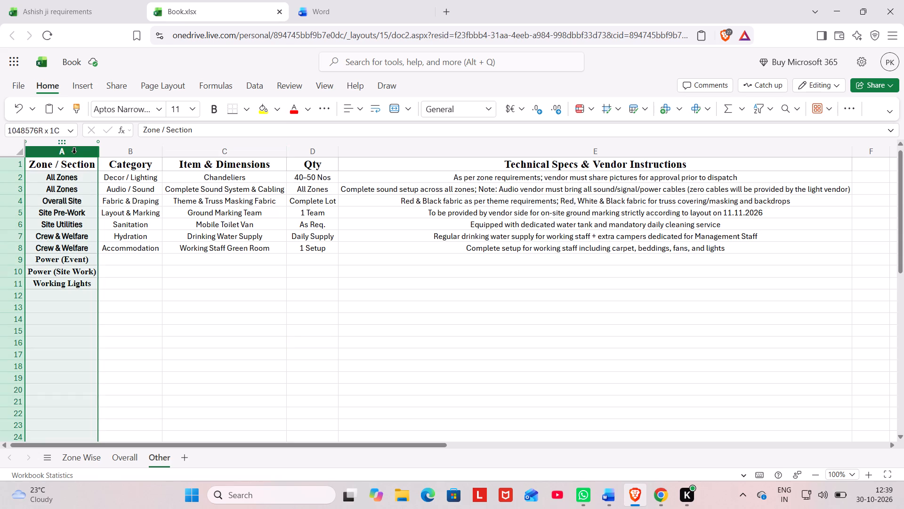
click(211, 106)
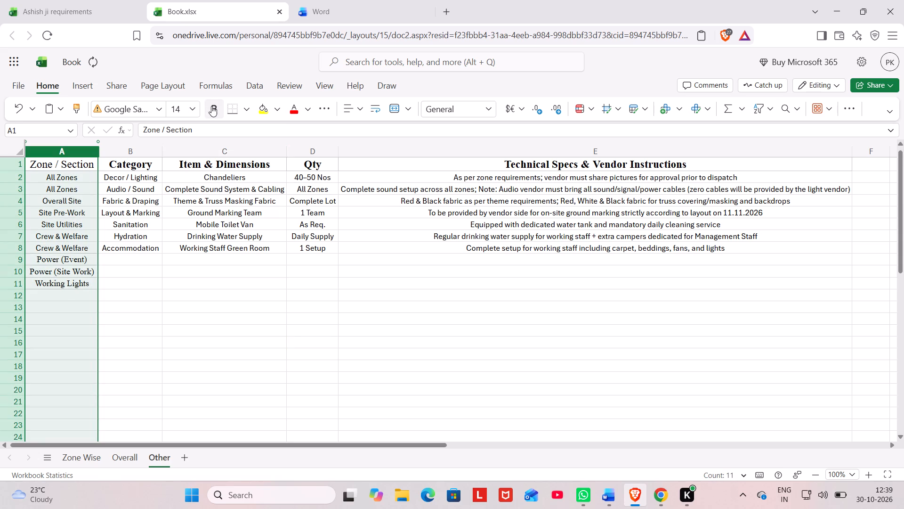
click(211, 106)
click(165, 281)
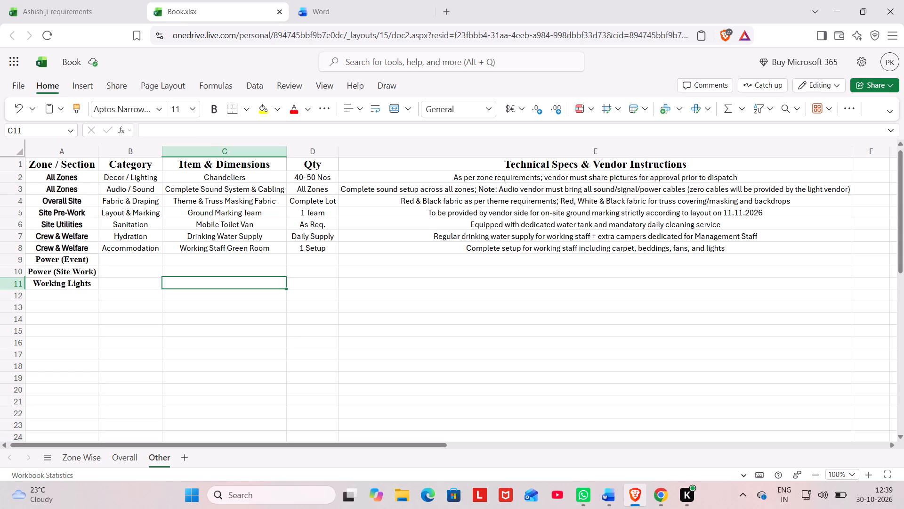
Change the font of the power and lighting entries in A9:A11 of the Other sheet to Aptos Narrow and save the workbook.
click(67, 258)
click(67, 243)
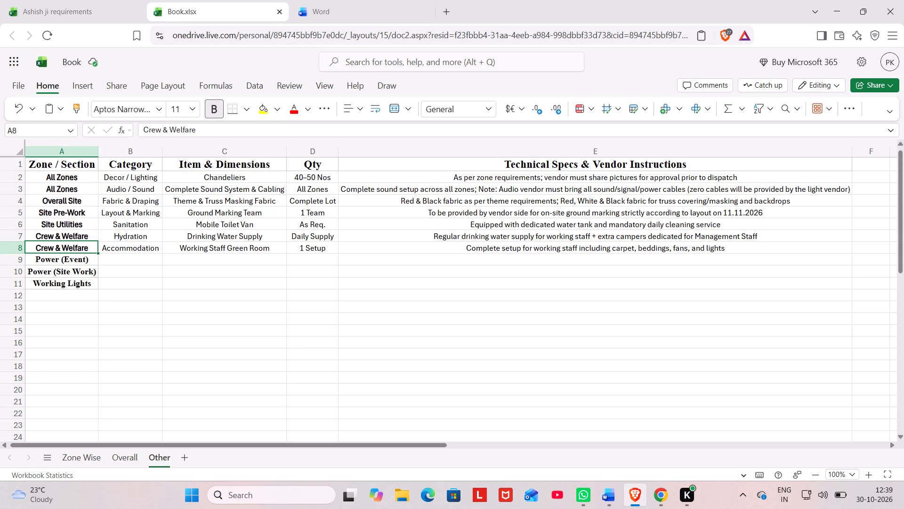
click(64, 264)
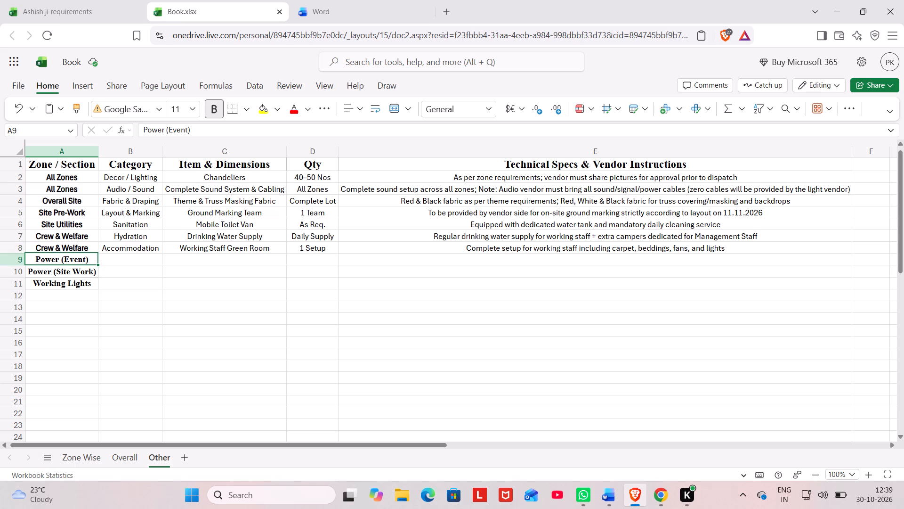
key(shift+Down)
key(shift+Down)
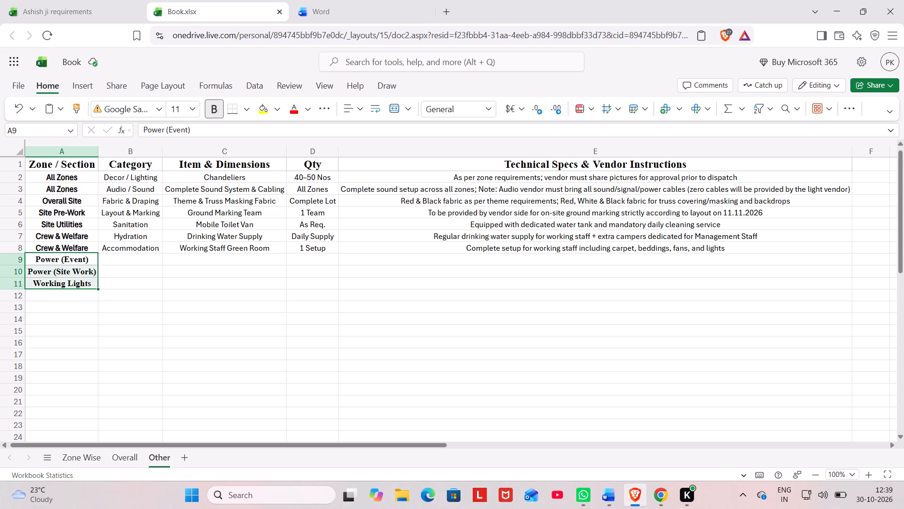
click(143, 108)
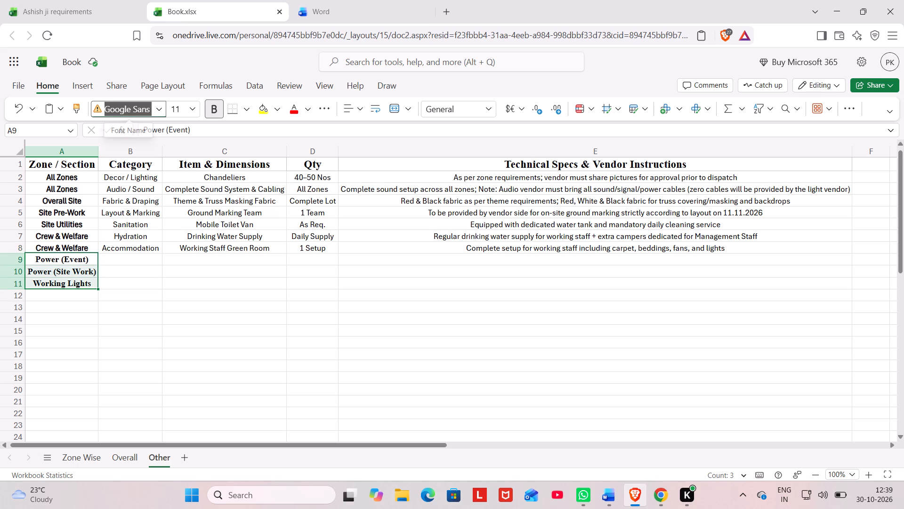
text(ap)
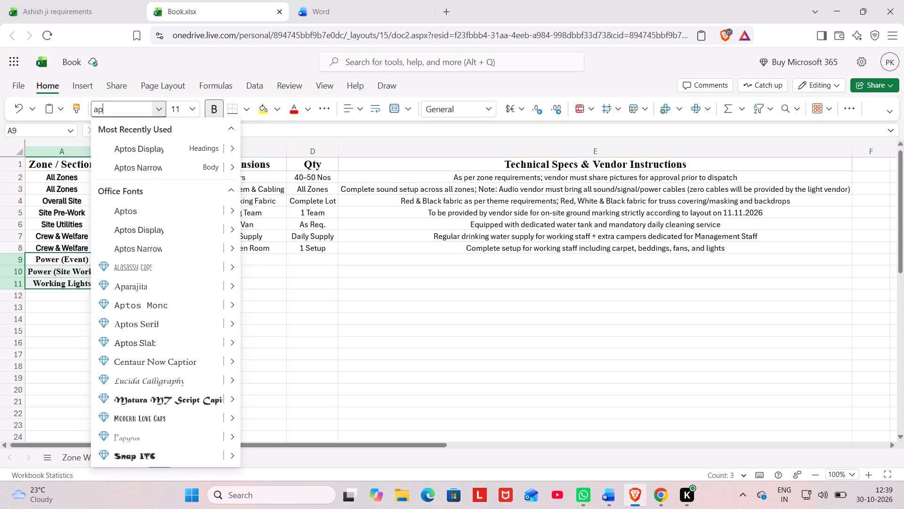
click(153, 168)
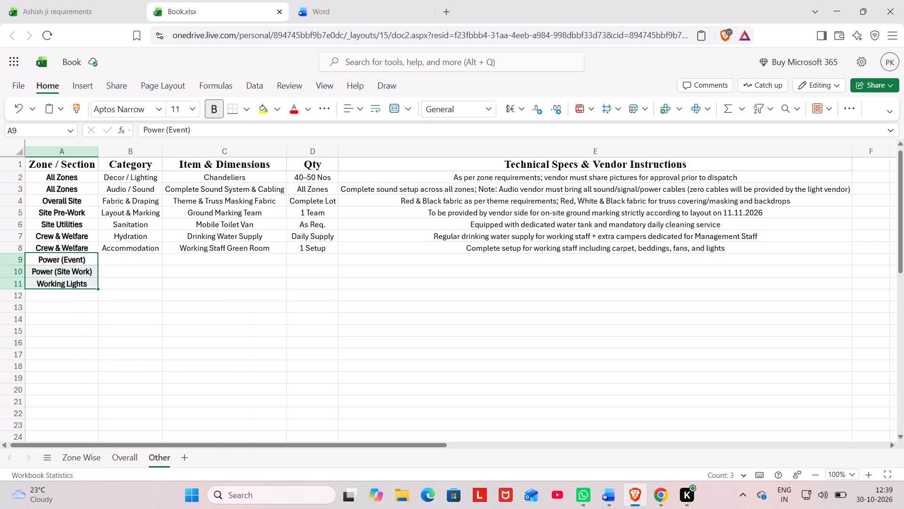
click(190, 347)
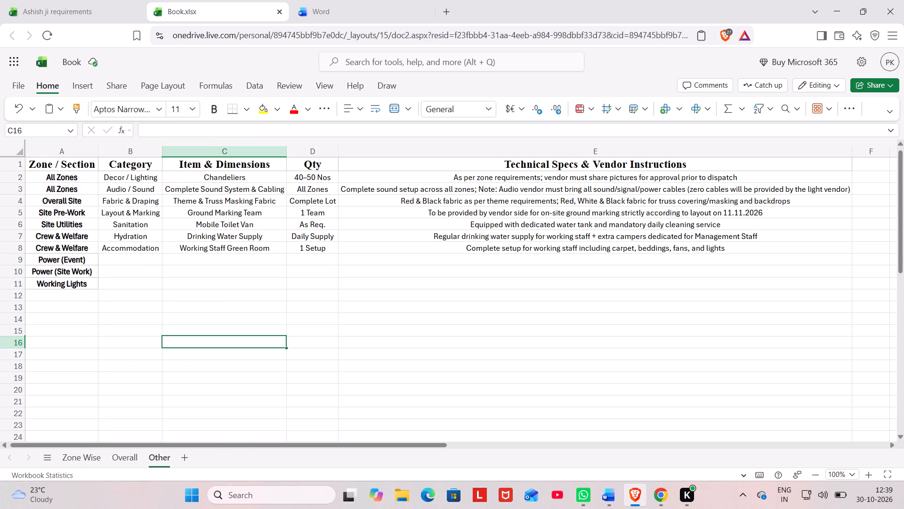
key(ctrl+s)
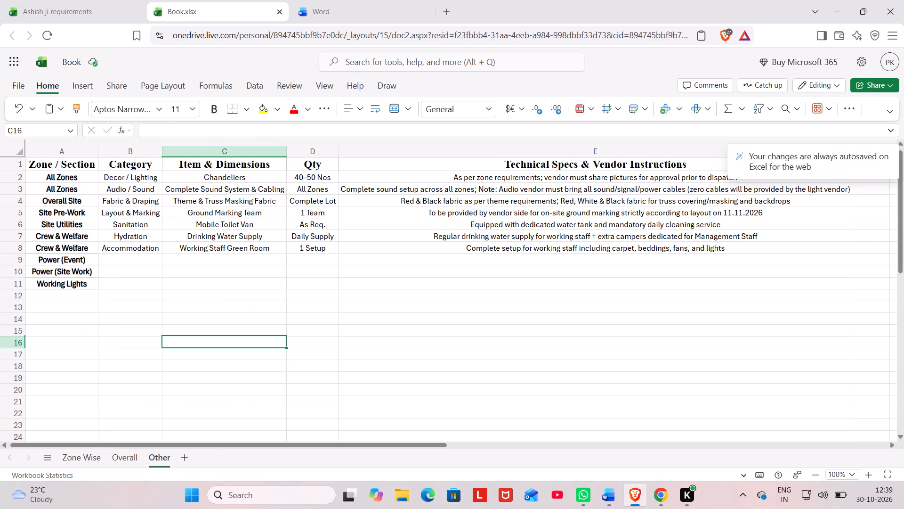
Rename the workbook from Book to Ankur's Requirements.
click(397, 242)
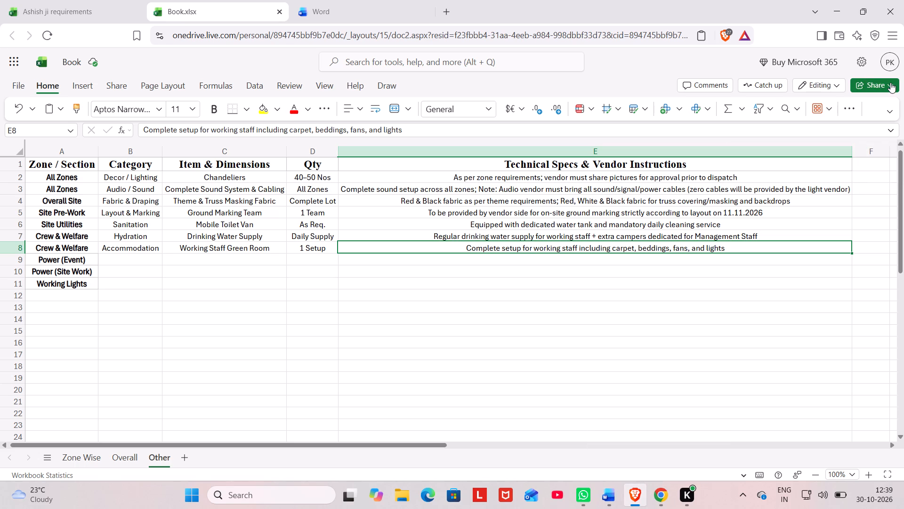
double_click(71, 59)
text(Ankur)
key(space)
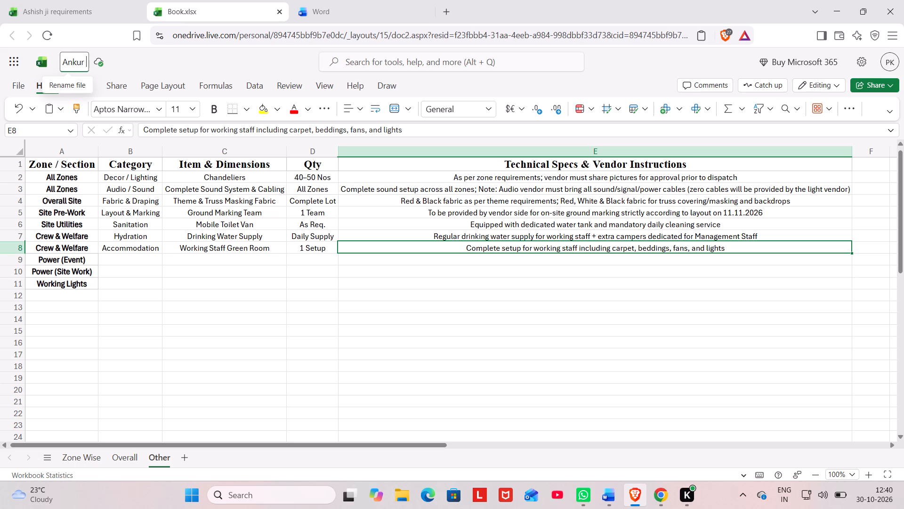
key(BackSpace)
text('s)
key(space)
text(RE)
key(BackSpace)
text(equirements)
key(space)
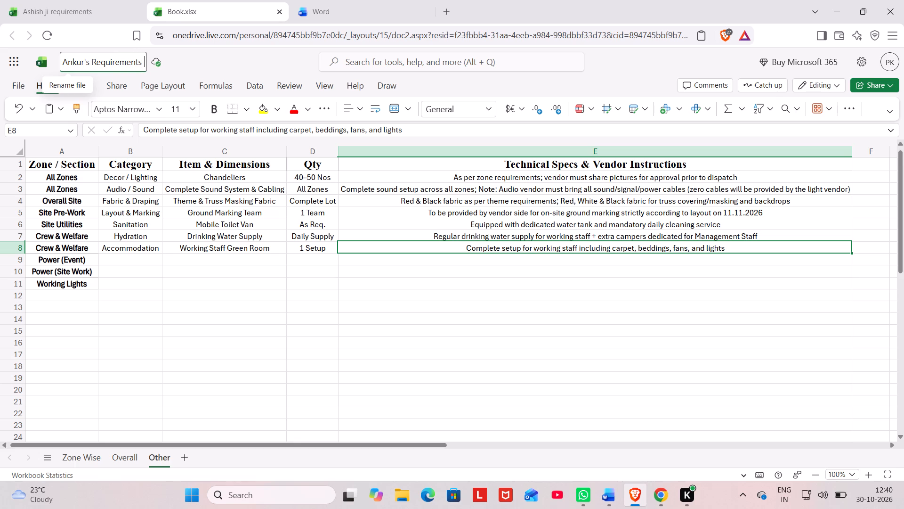
key(Return)
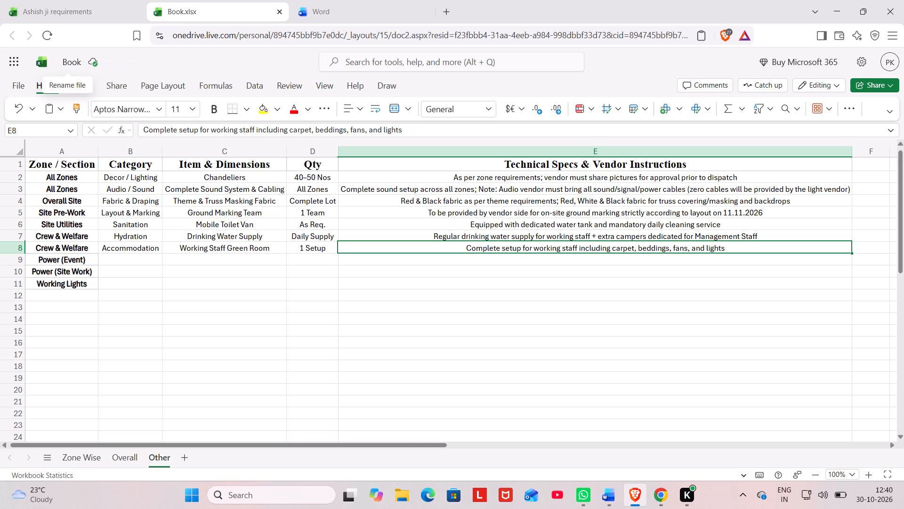
Open the sharing options for the renamed workbook.
click(891, 85)
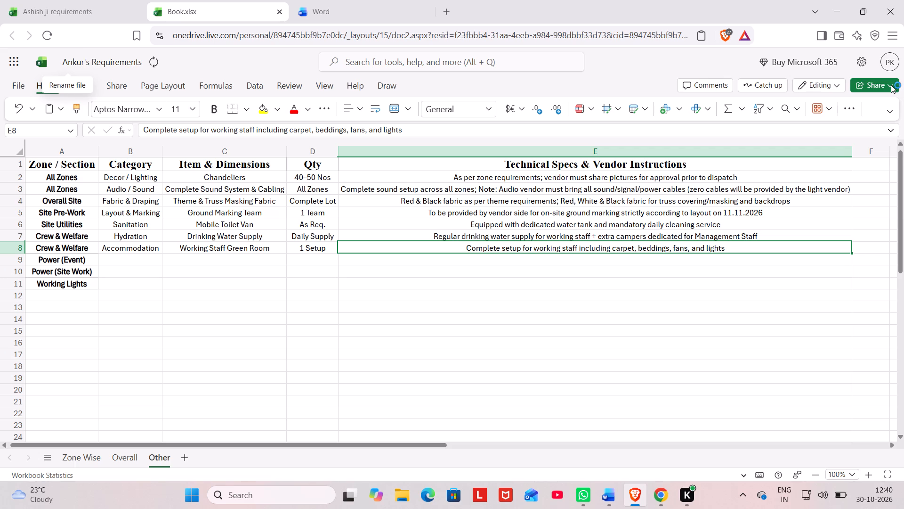
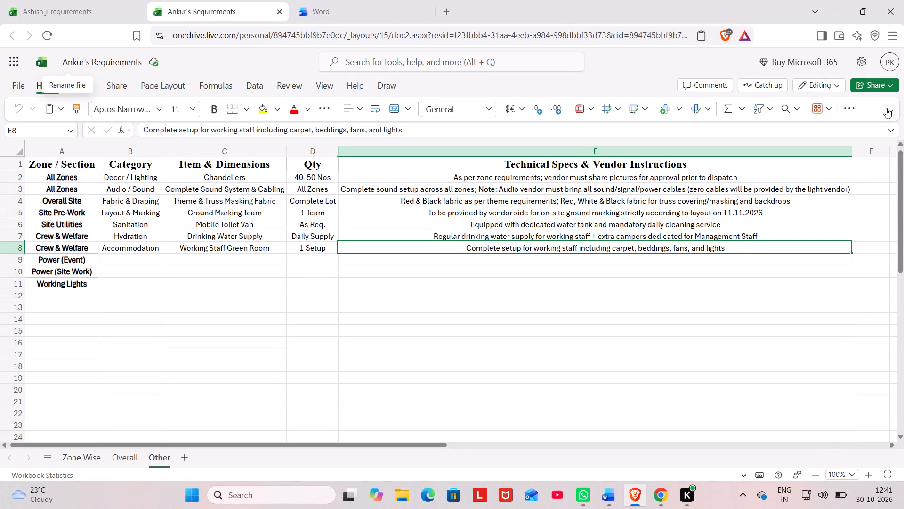
Copy the workbook's sharing link that lets anyone with the link edit.
click(890, 83)
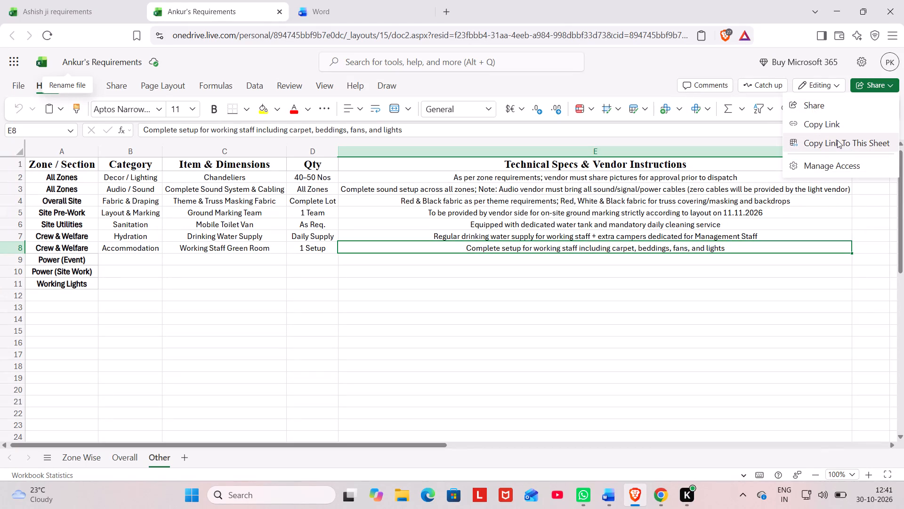
click(835, 106)
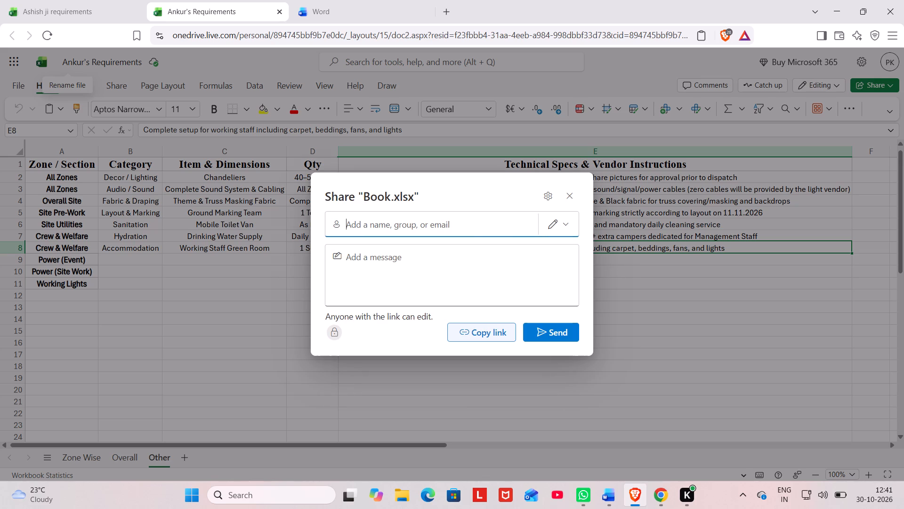
click(484, 330)
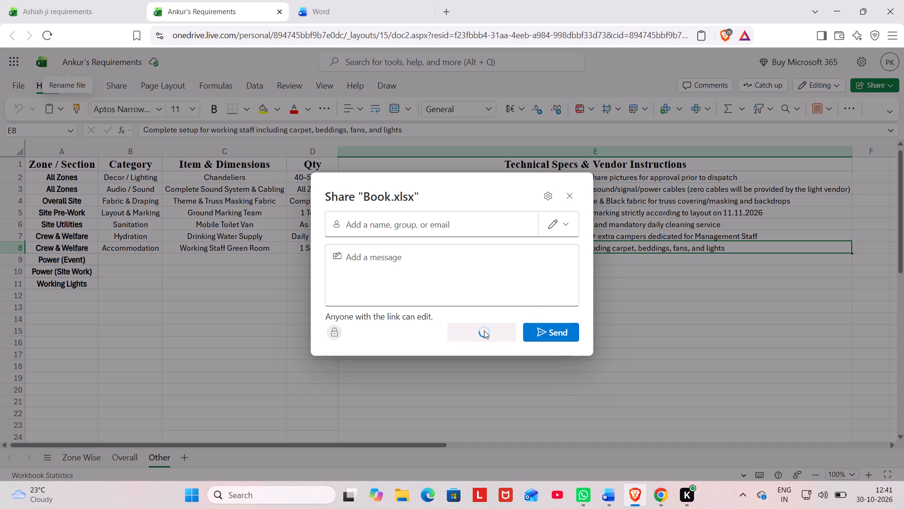
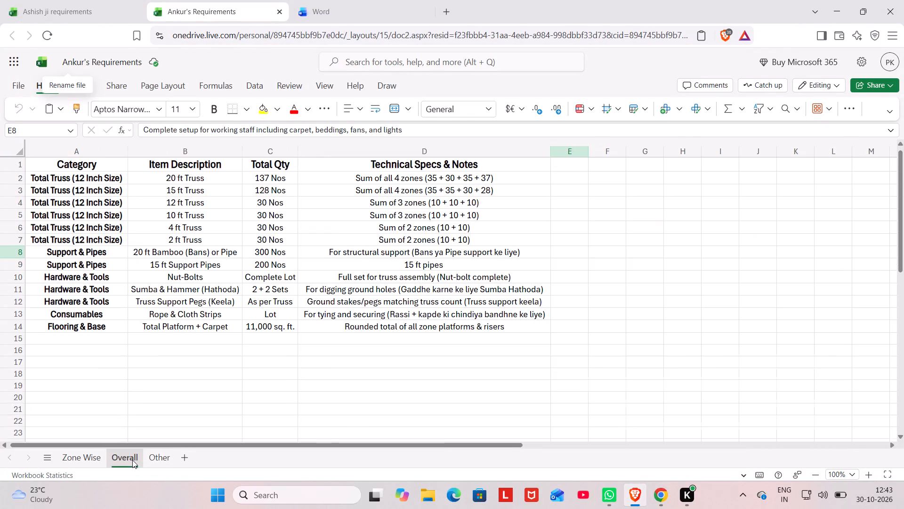
click(94, 457)
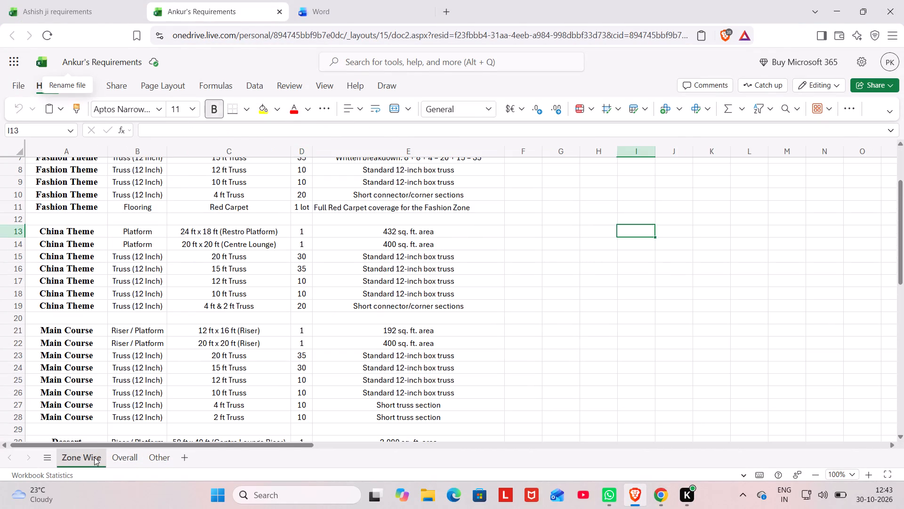
click(121, 461)
scroll(163, 329, up, 1)
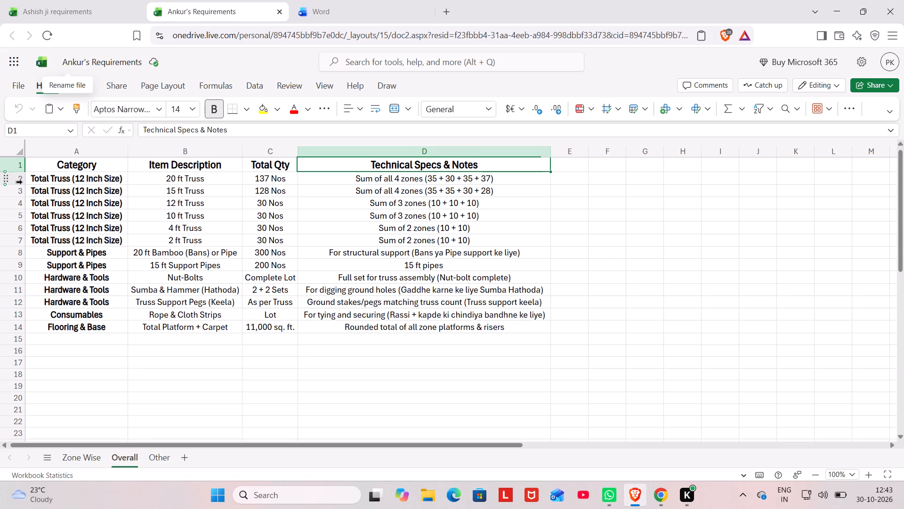
click(22, 181)
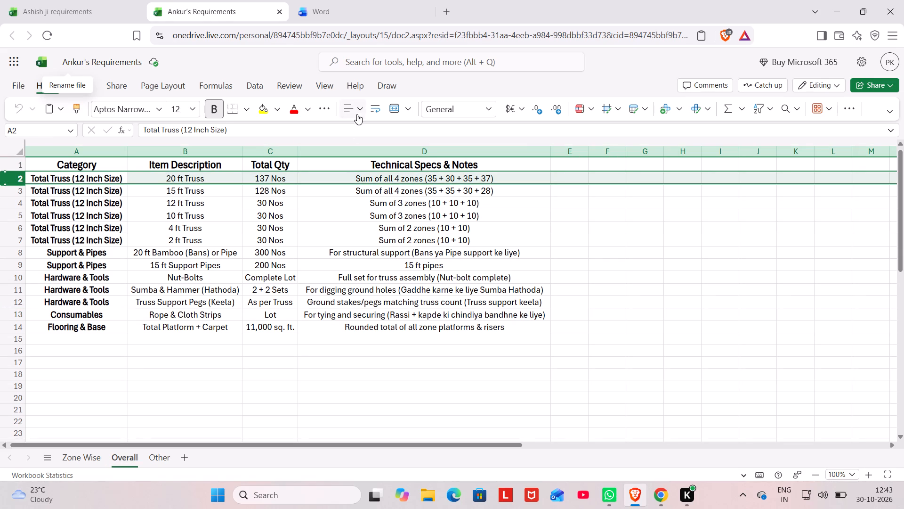
click(681, 107)
click(691, 147)
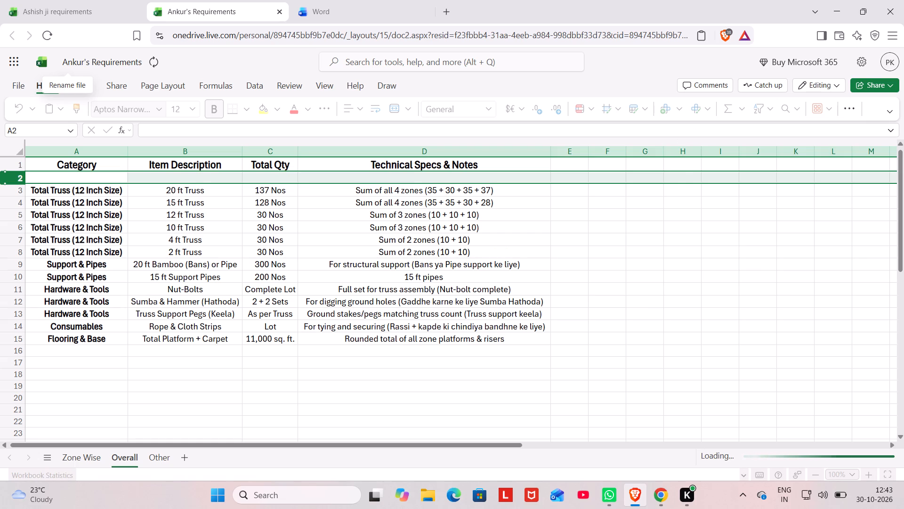
click(669, 276)
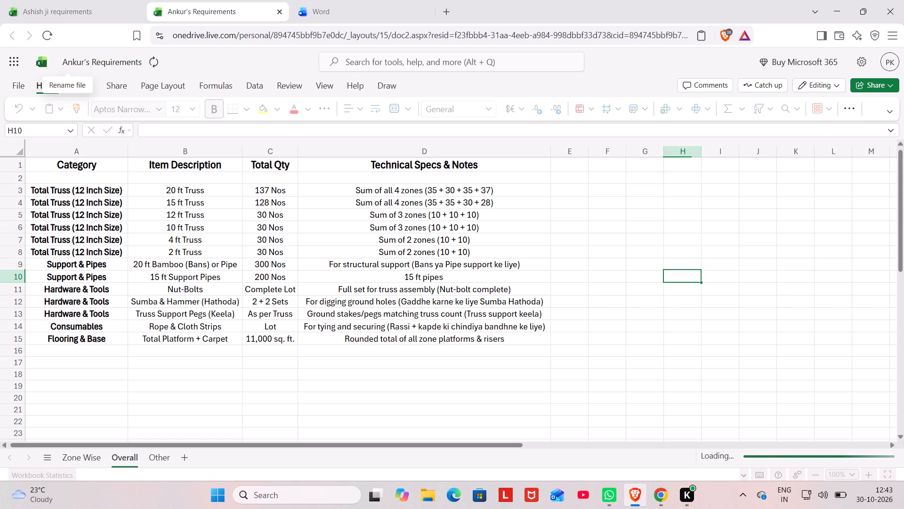
click(19, 264)
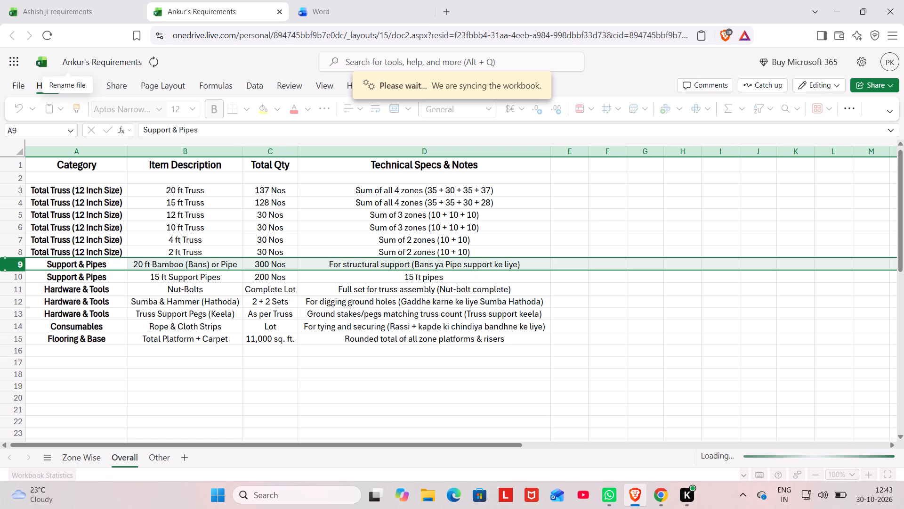
click(650, 336)
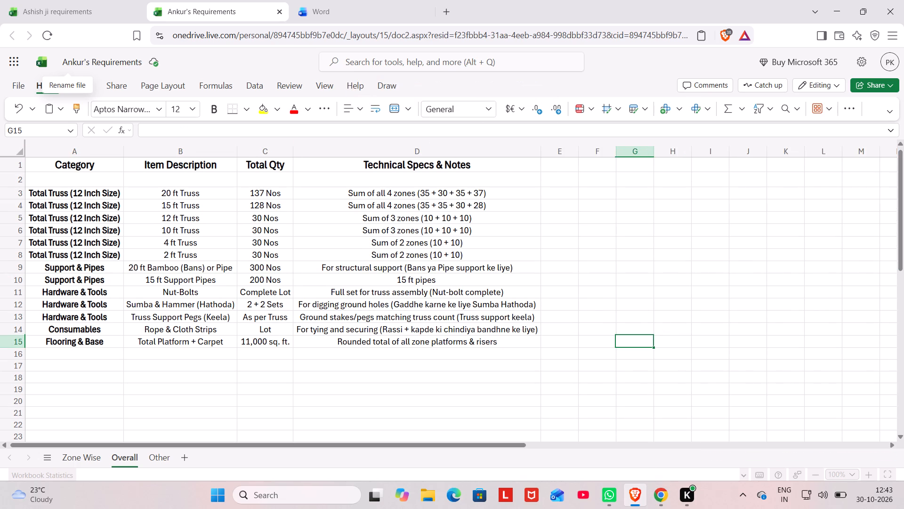
click(662, 255)
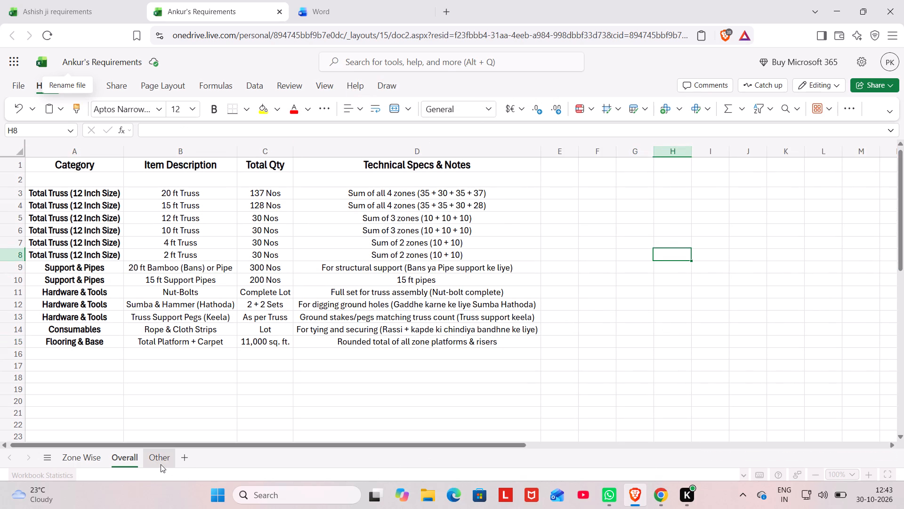
Insert a blank row directly below the header row in the Other sheet.
click(161, 464)
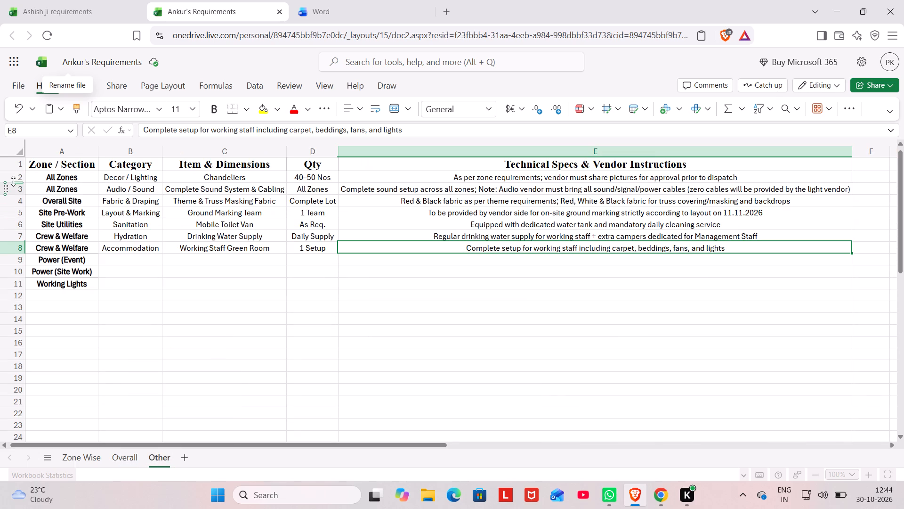
click(15, 177)
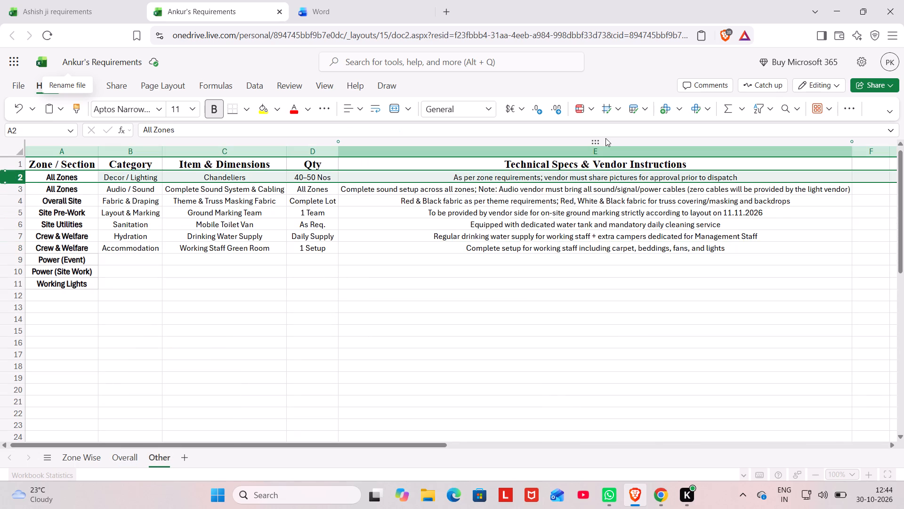
click(678, 111)
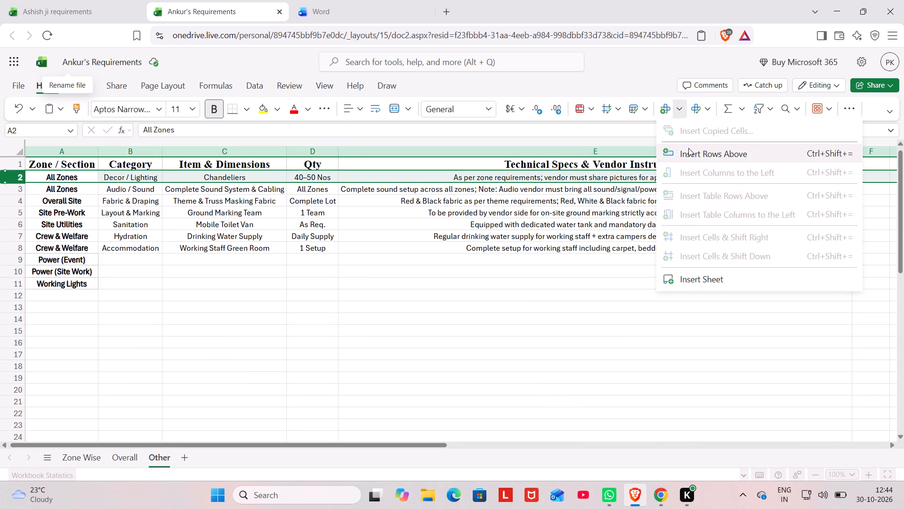
click(688, 150)
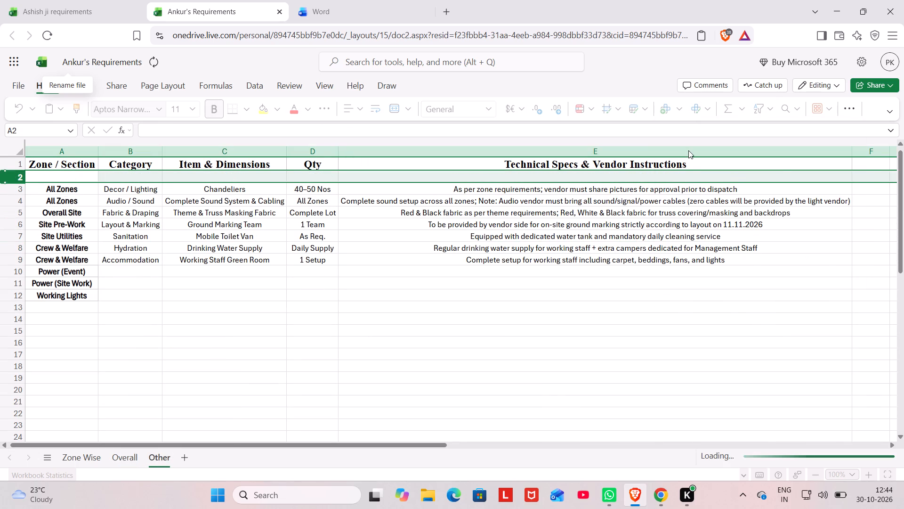
click(674, 339)
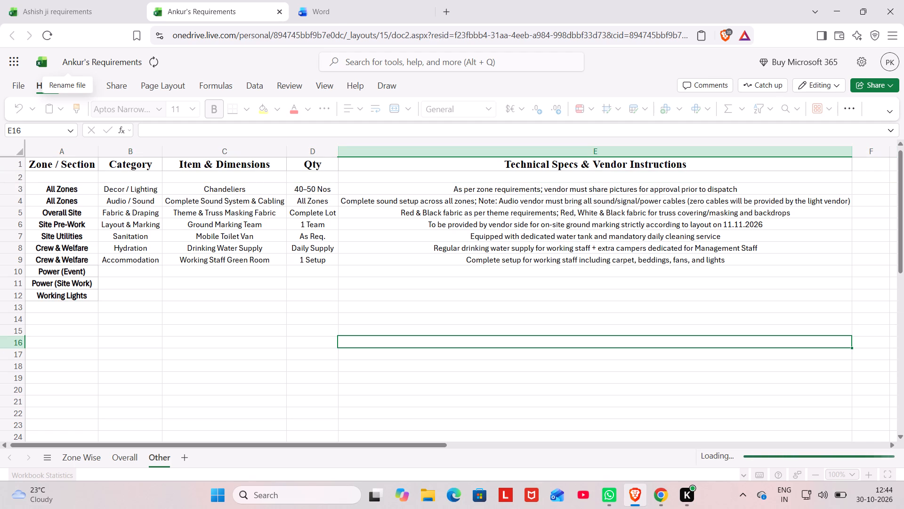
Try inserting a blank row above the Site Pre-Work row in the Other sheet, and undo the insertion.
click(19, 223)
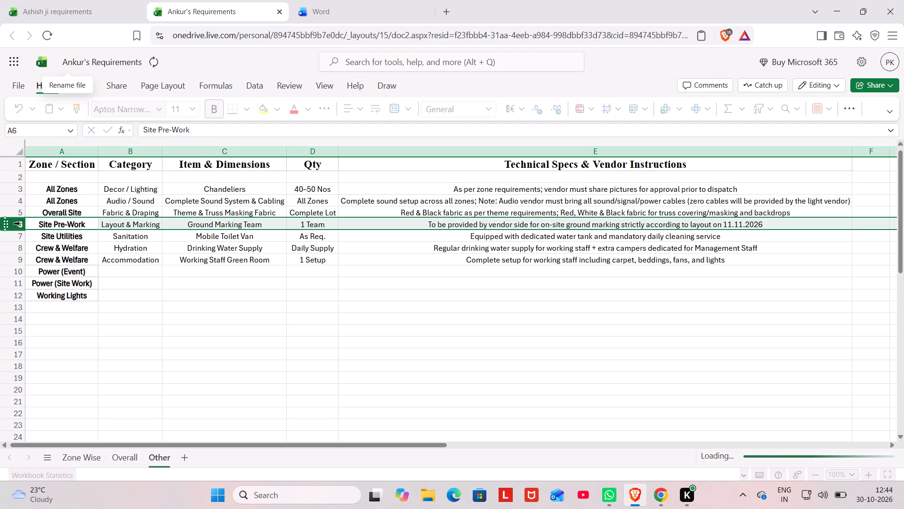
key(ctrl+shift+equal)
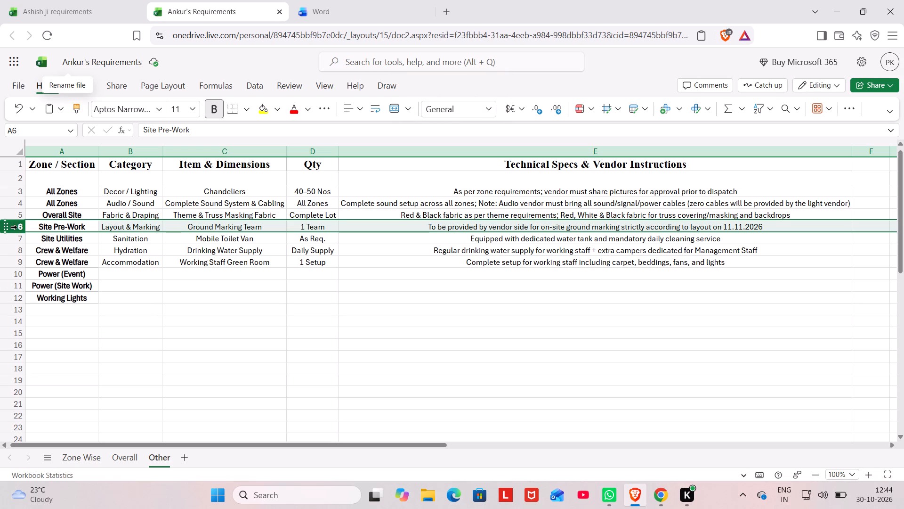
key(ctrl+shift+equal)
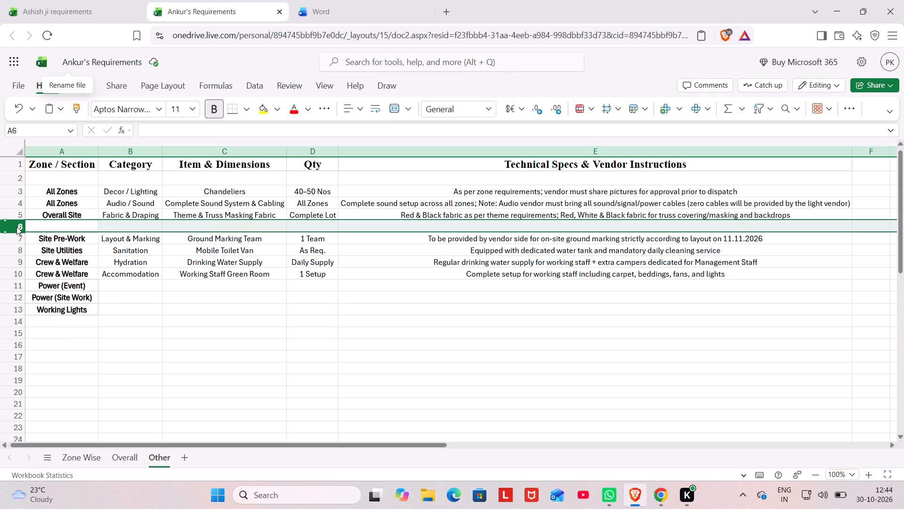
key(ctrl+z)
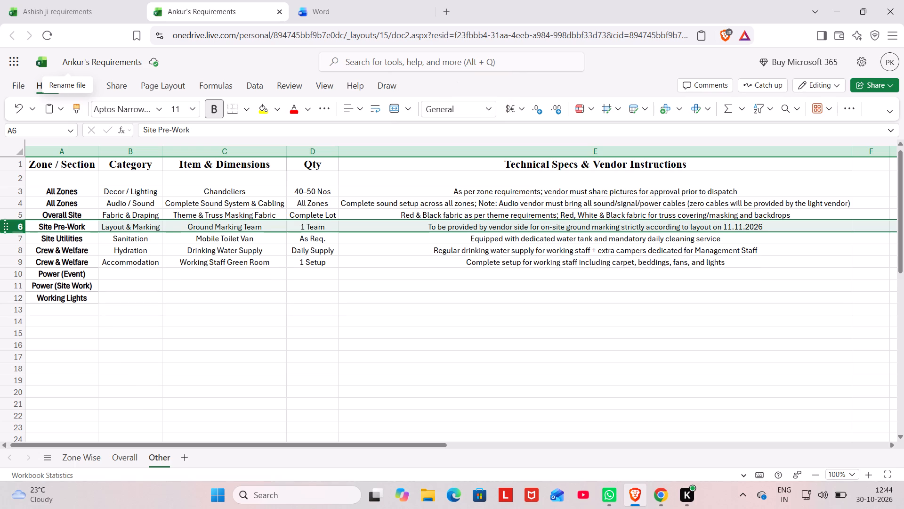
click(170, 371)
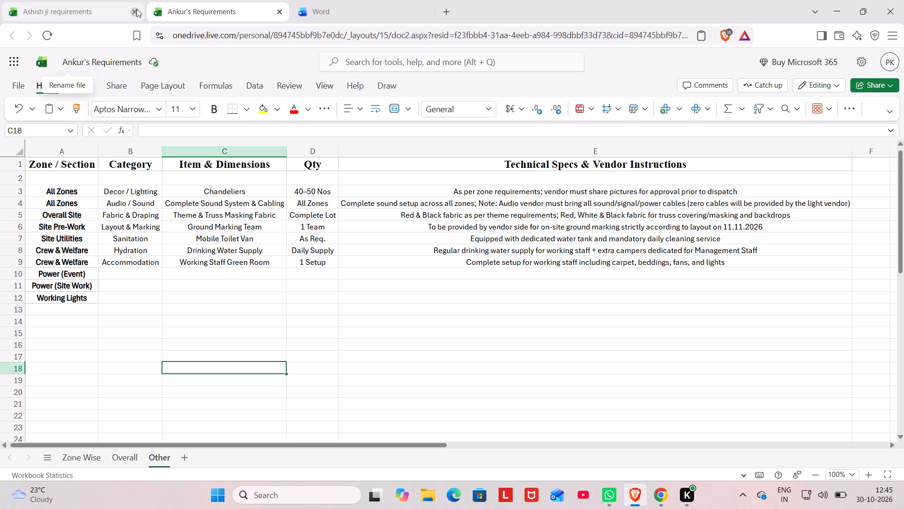
Check the layout of the Ashish ji requirements workbook against the Overall sheet of Ankur's Requirements.
click(92, 0)
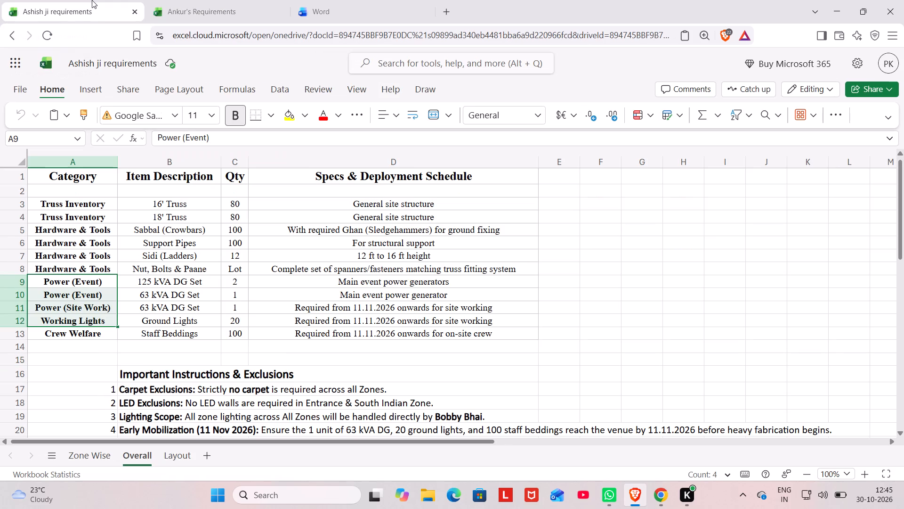
click(166, 12)
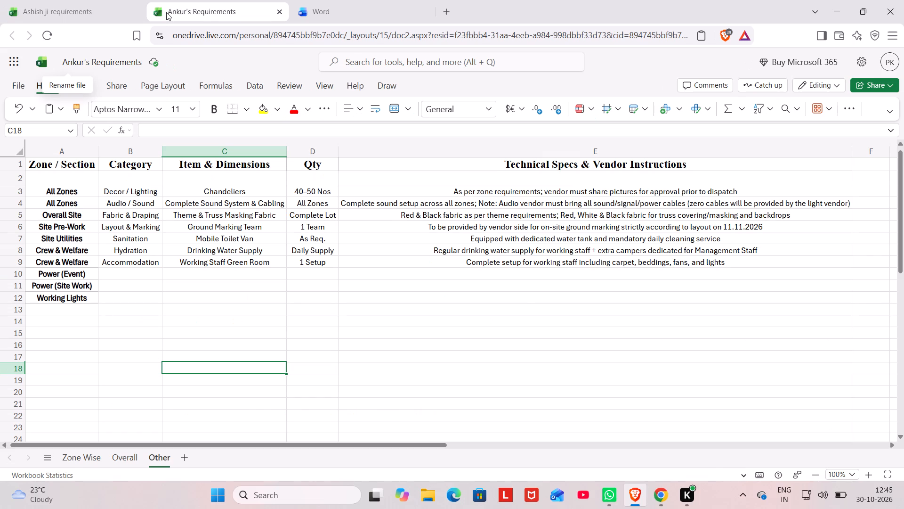
click(130, 451)
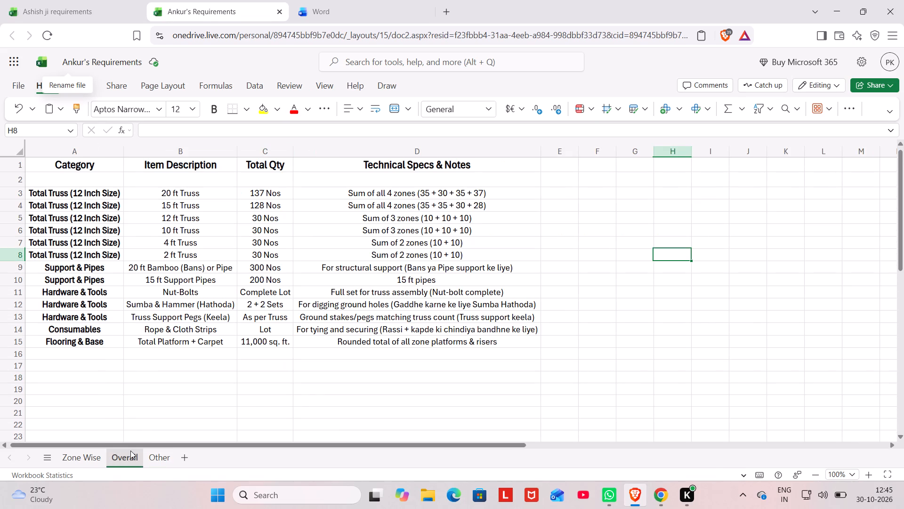
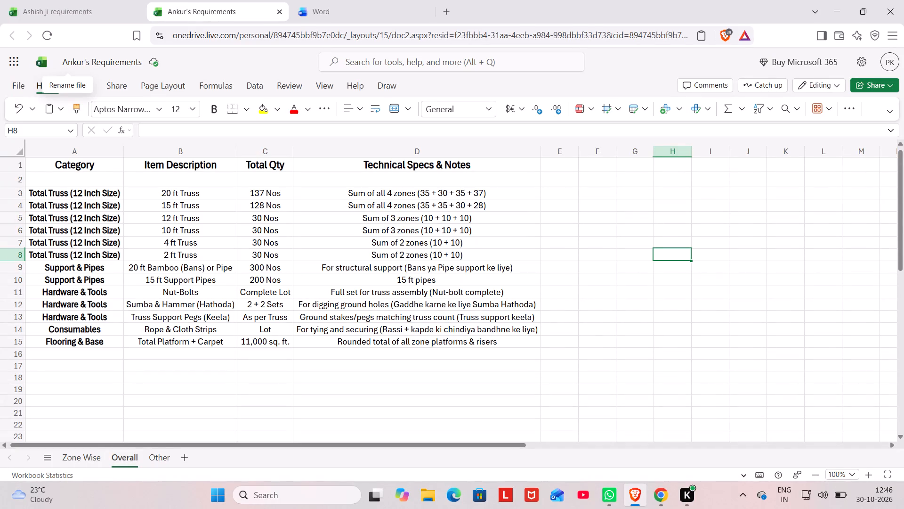
Switch to the Other sheet of Ankur's Requirements to check its layout.
click(154, 459)
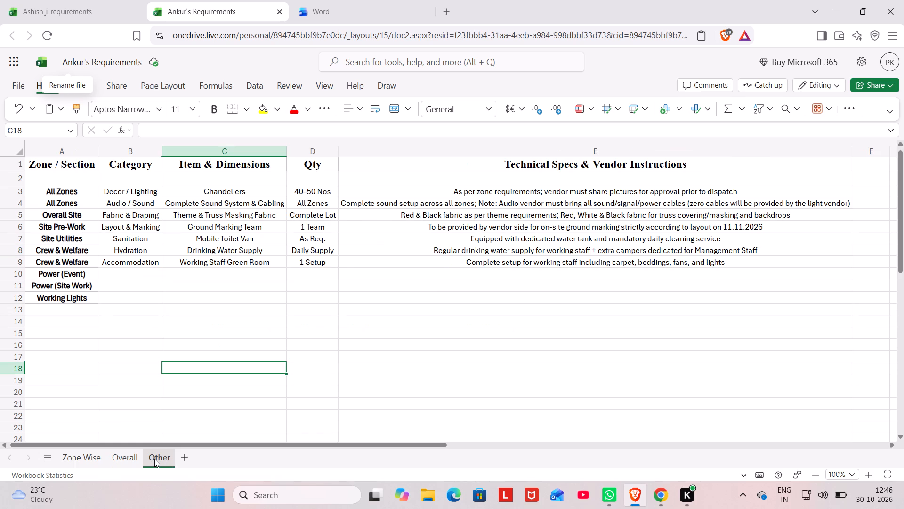
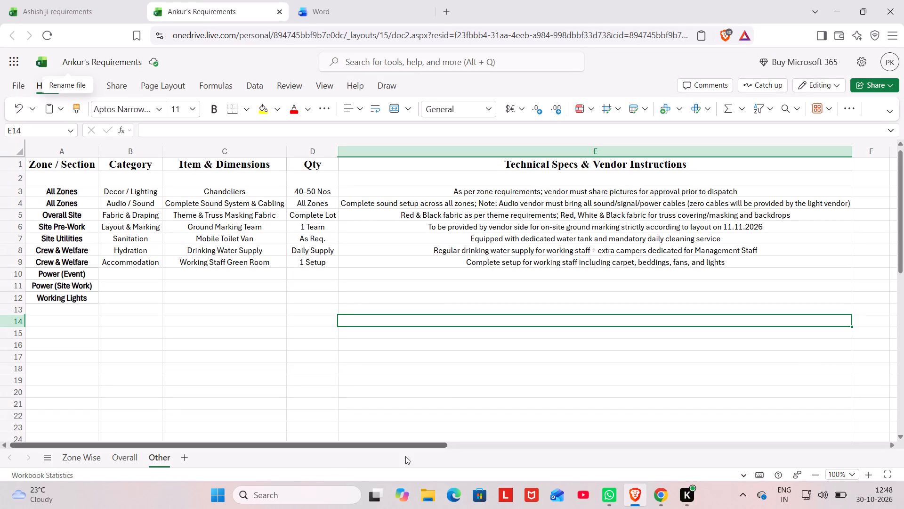
Review the header layout of the Overall sheet and the top rows of the Zone Wise sheet.
click(125, 459)
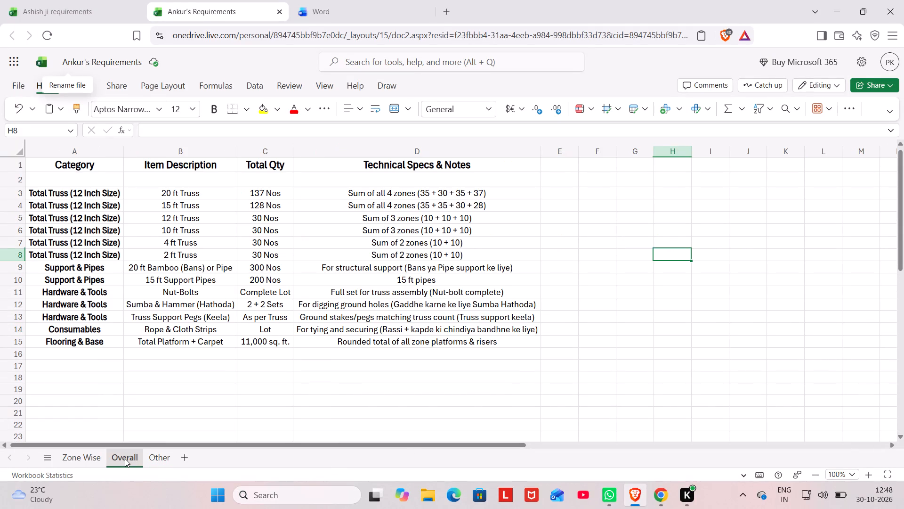
click(87, 459)
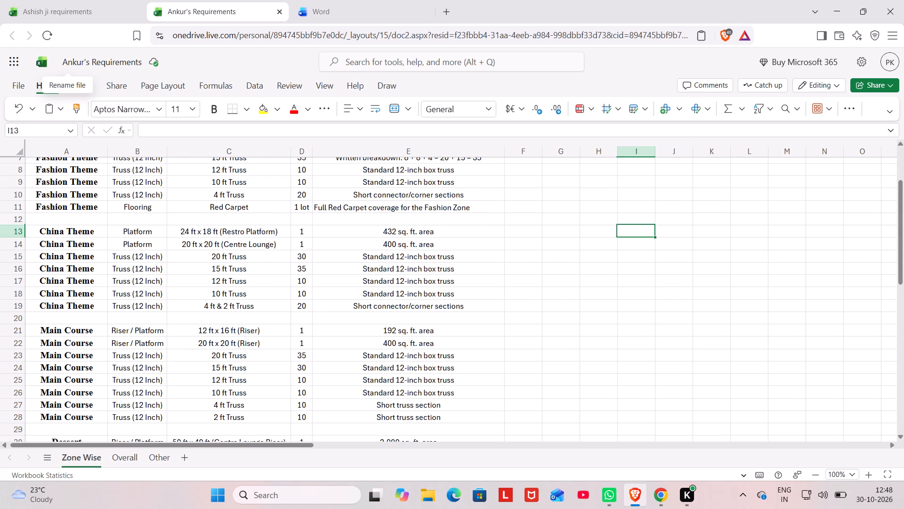
scroll(288, 310, up, 2)
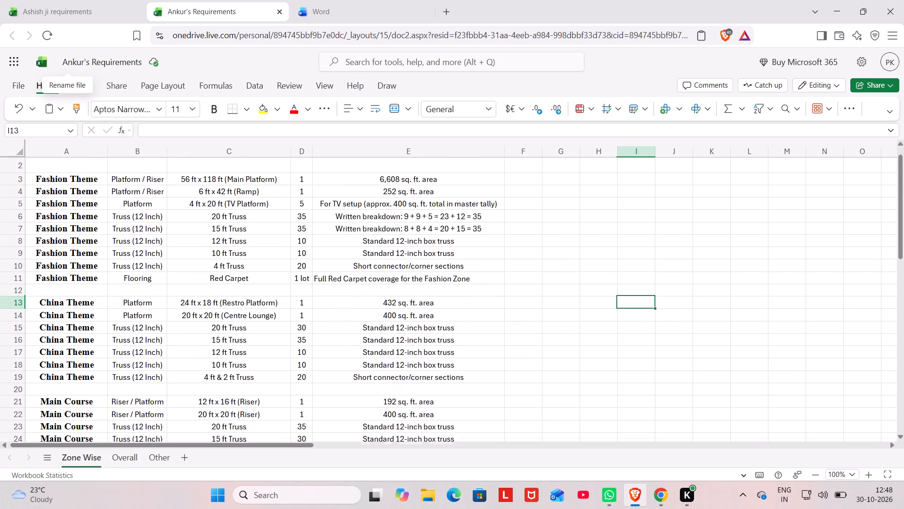
scroll(288, 310, up, 1)
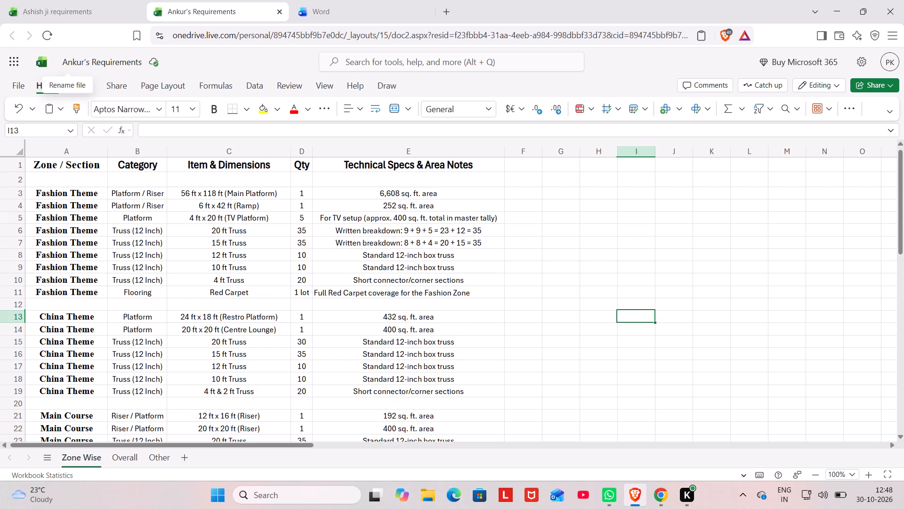
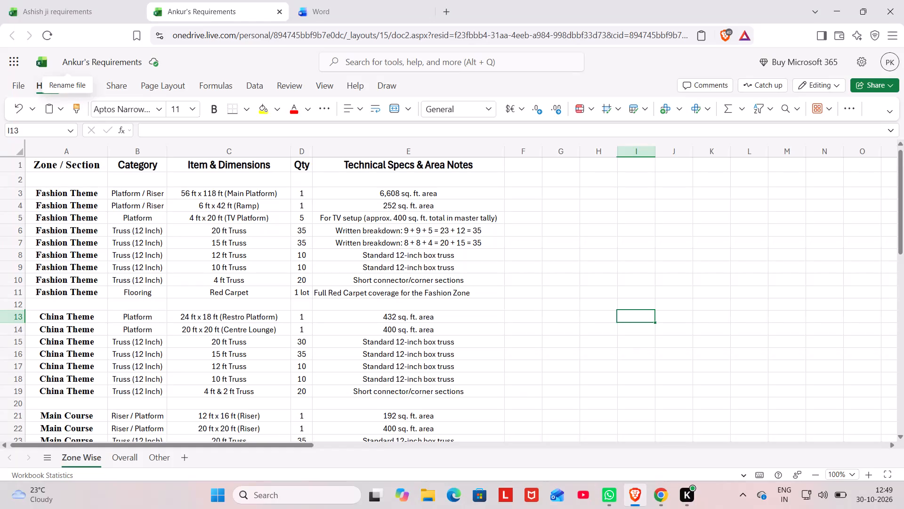
Centre-align the Fashion Theme Red Carpet row, row 11, on the Zone Wise sheet so it matches the rows around it.
click(17, 293)
click(351, 112)
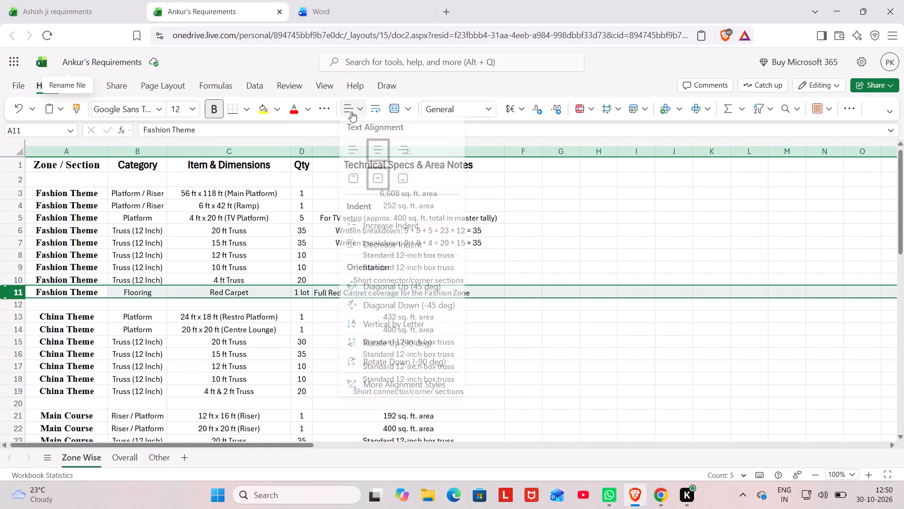
click(375, 148)
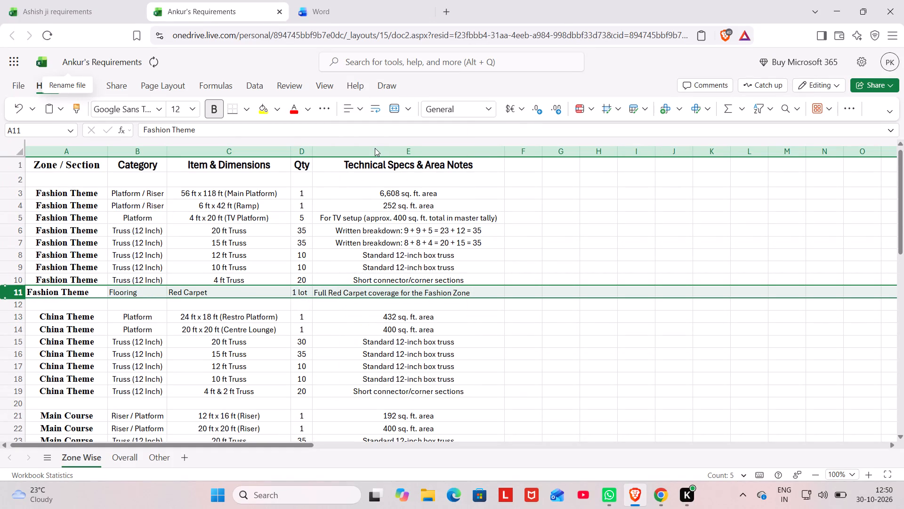
click(361, 111)
click(370, 161)
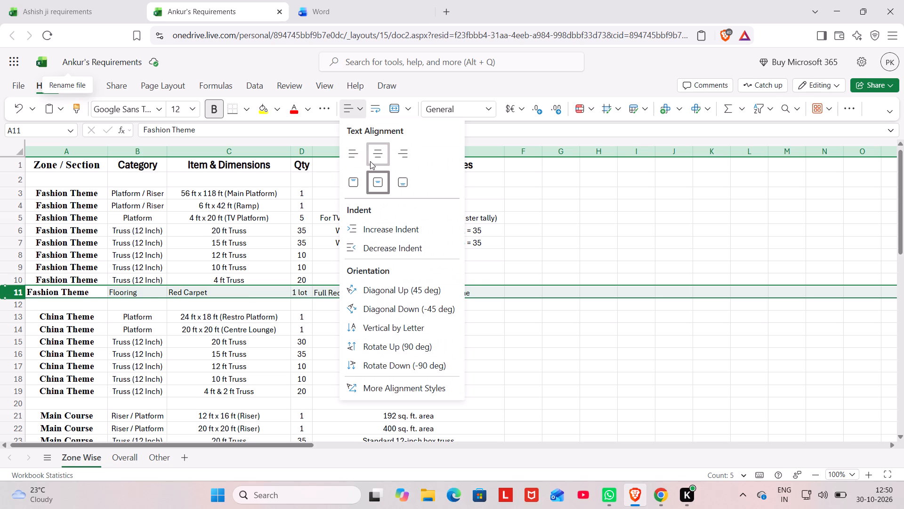
click(568, 318)
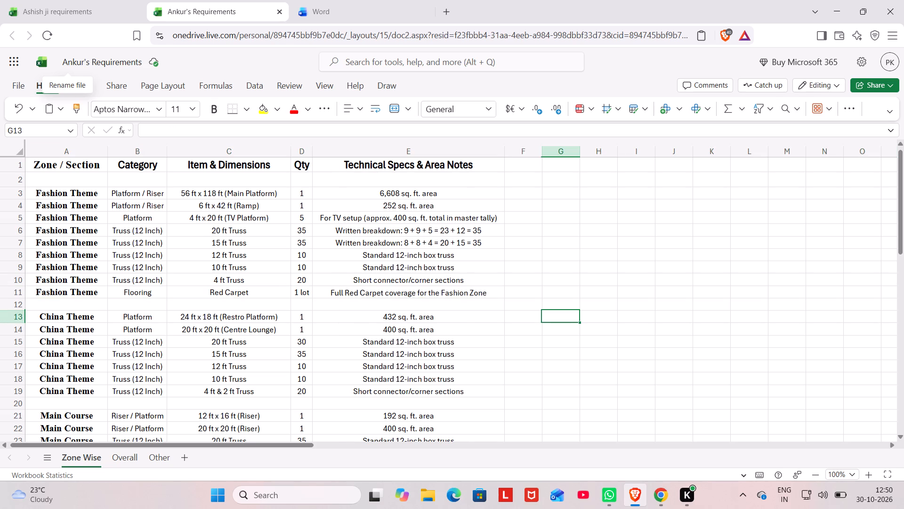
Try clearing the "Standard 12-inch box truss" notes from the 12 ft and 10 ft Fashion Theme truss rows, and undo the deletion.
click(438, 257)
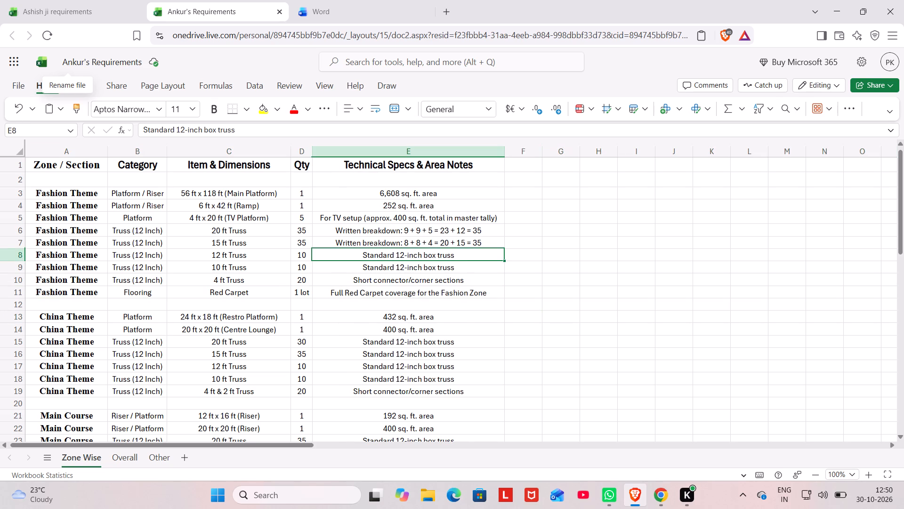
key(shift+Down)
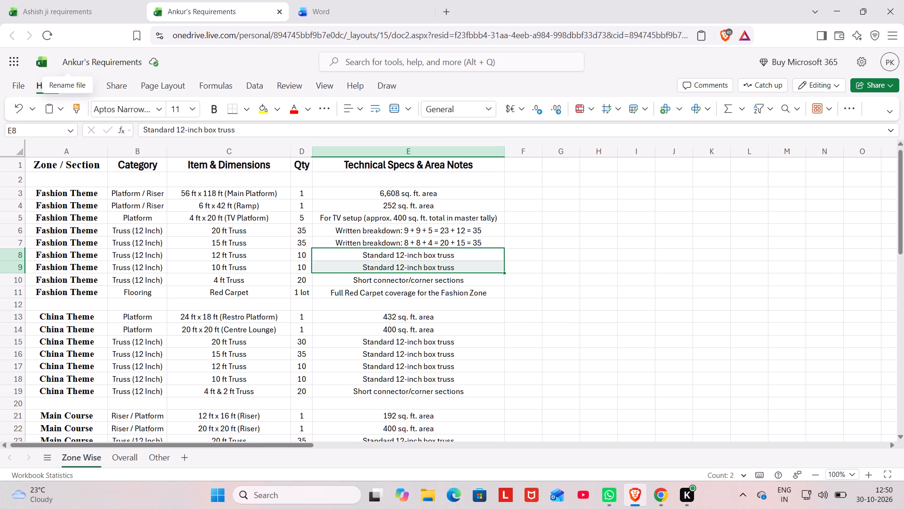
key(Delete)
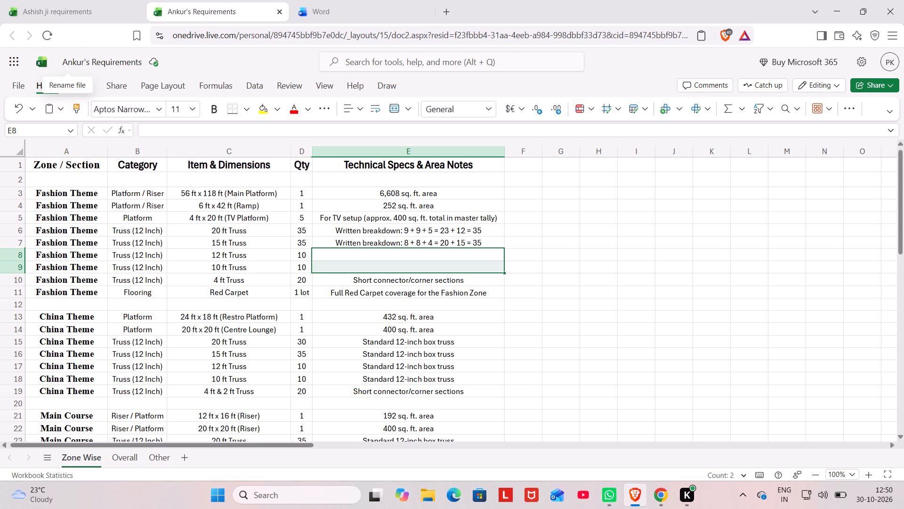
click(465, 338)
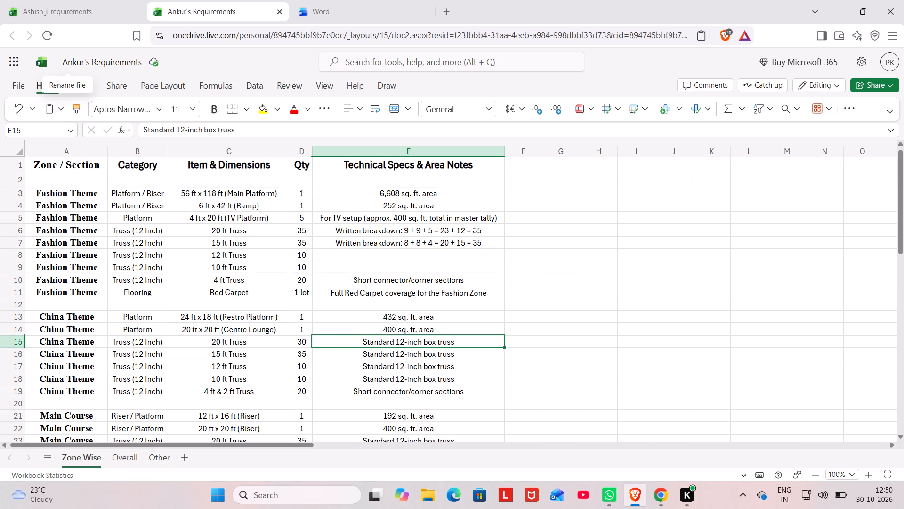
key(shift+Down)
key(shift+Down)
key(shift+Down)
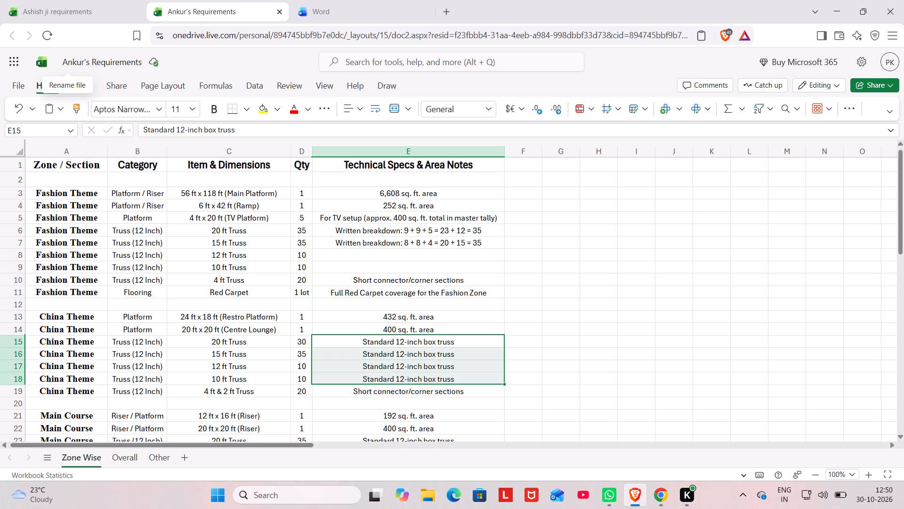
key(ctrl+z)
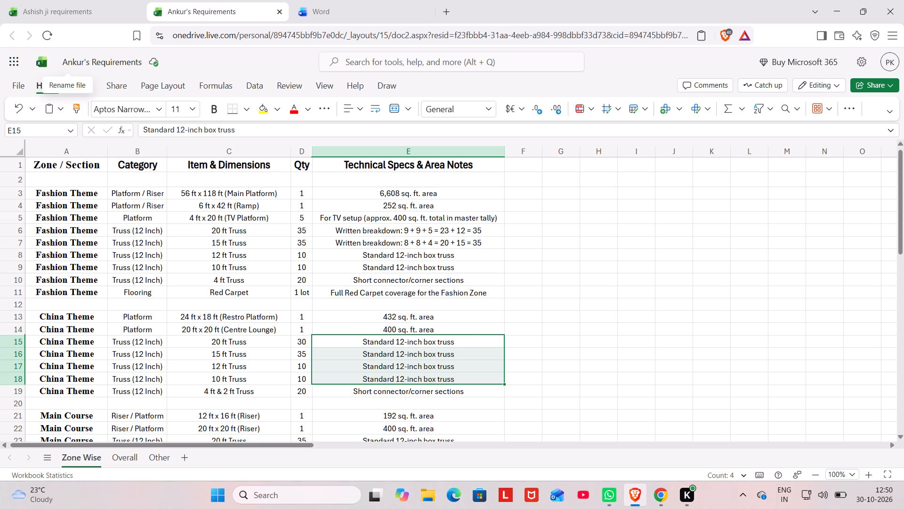
Review the remaining Zone Wise rows and the contents of the Overall and Other sheets, and return to Zone Wise.
scroll(640, 280, down, 1)
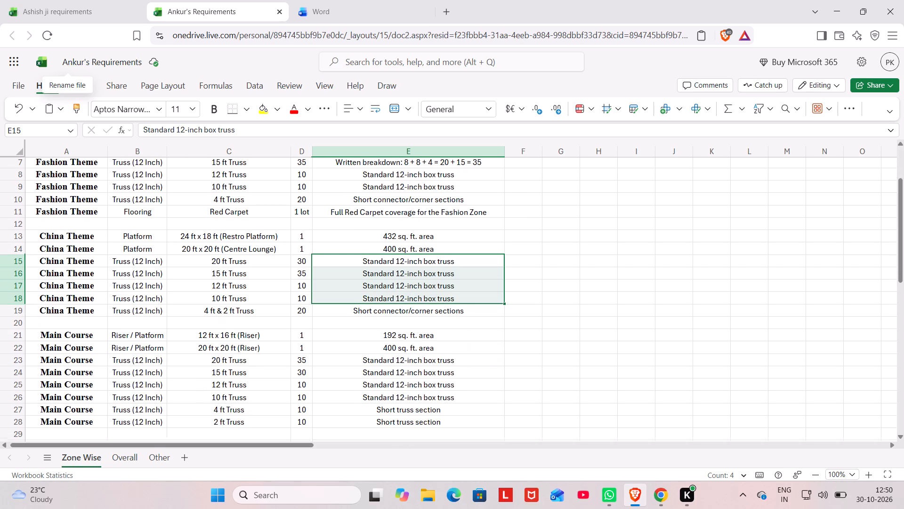
scroll(640, 280, down, 2)
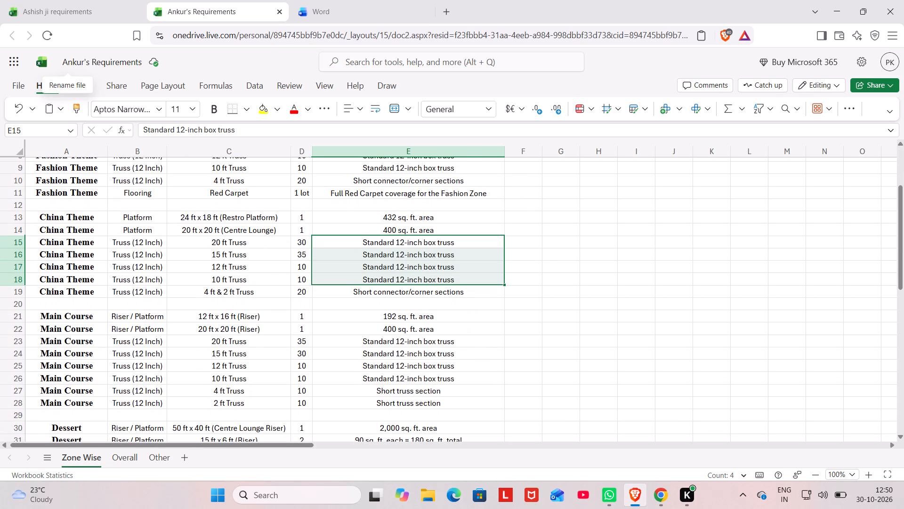
scroll(640, 280, down, 1)
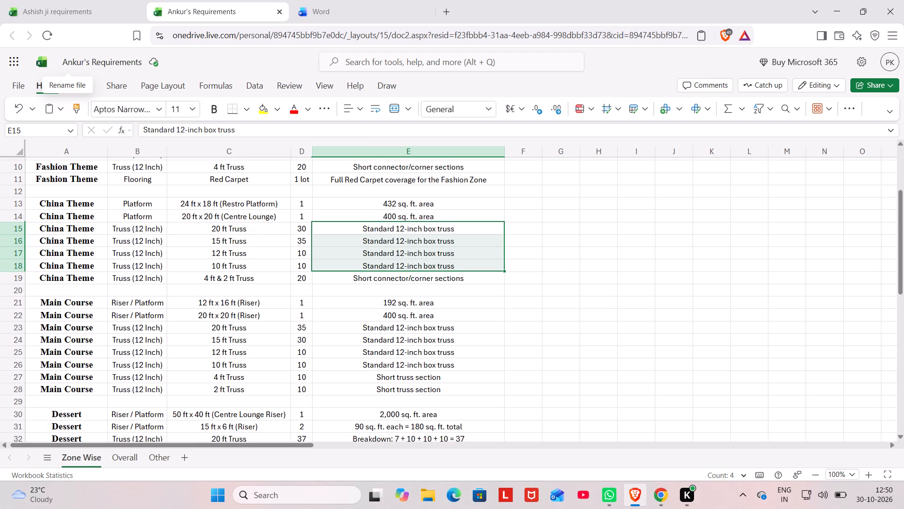
scroll(640, 280, down, 2)
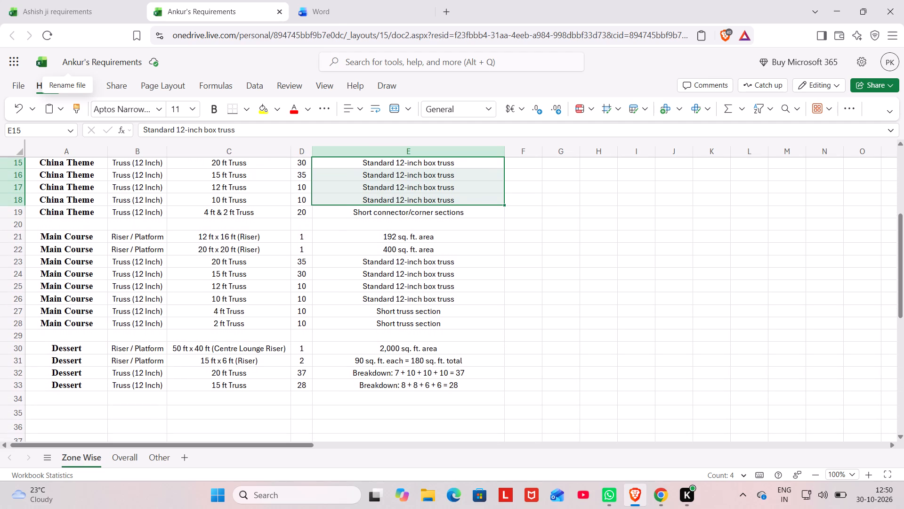
click(122, 456)
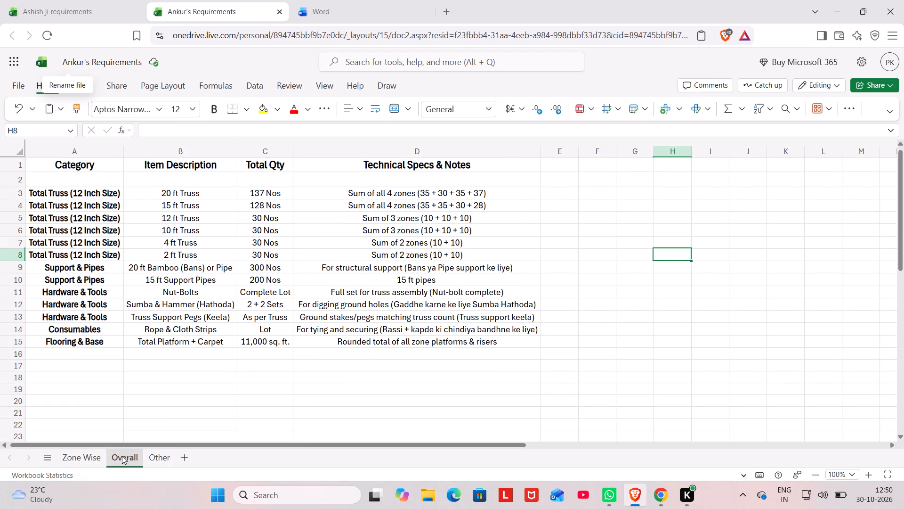
click(159, 463)
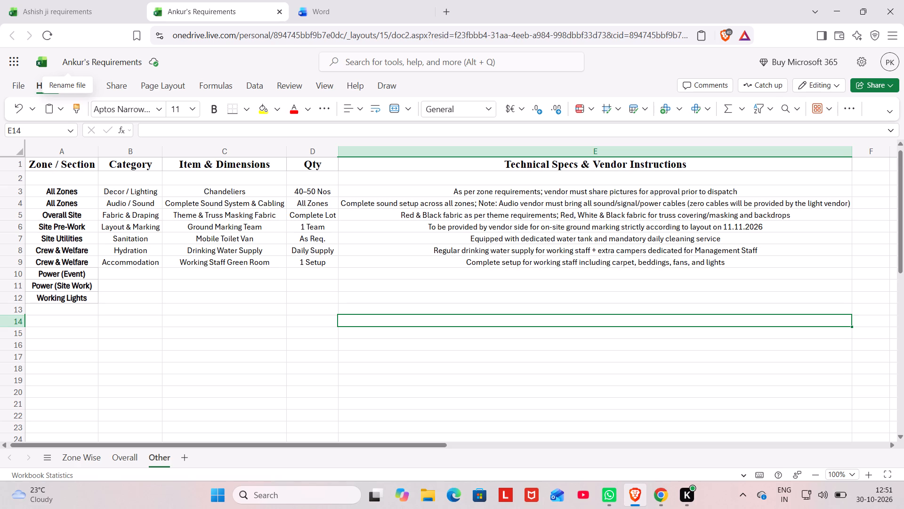
scroll(274, 366, up, 1)
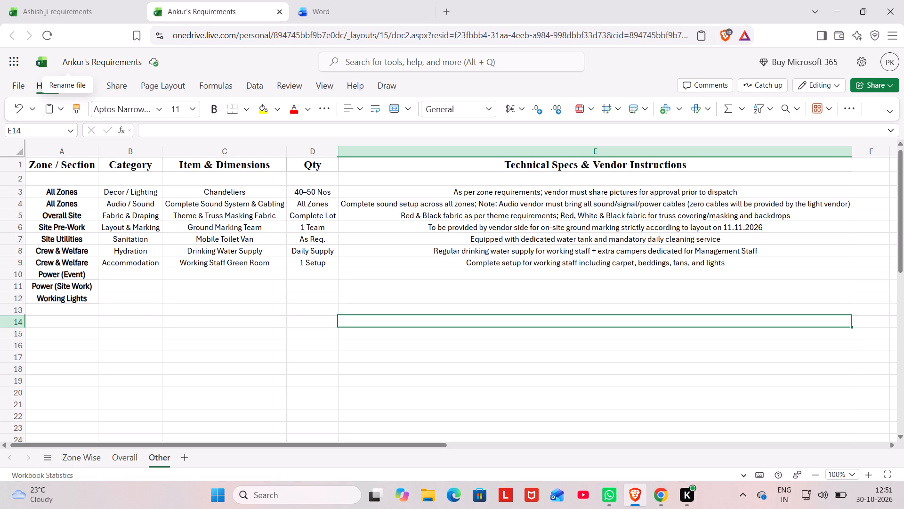
scroll(274, 366, up, 1)
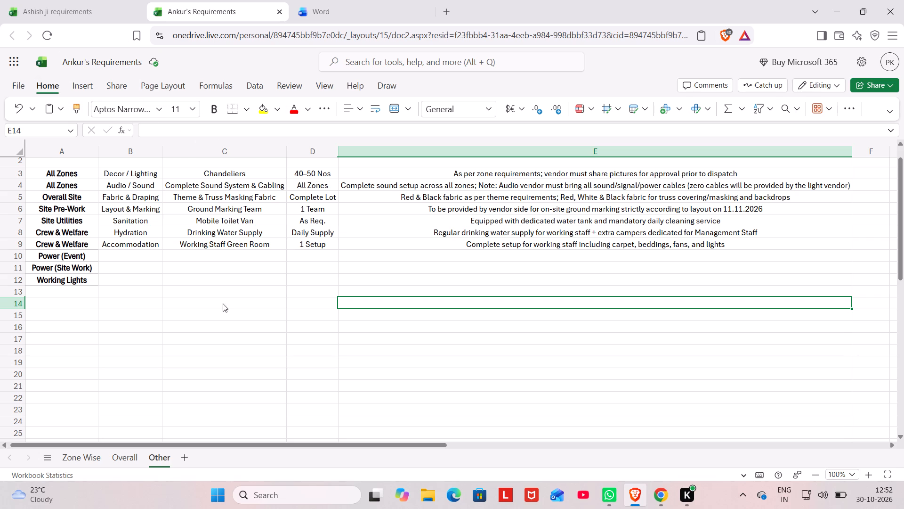
click(94, 458)
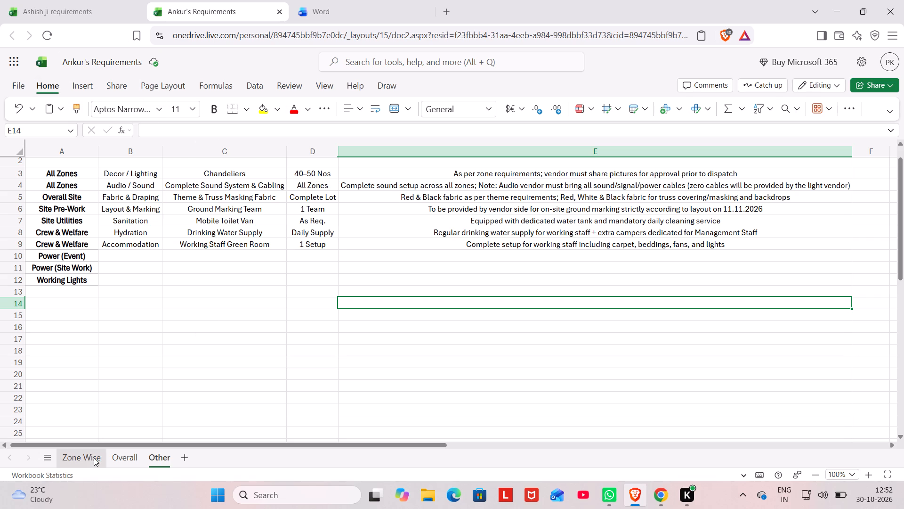
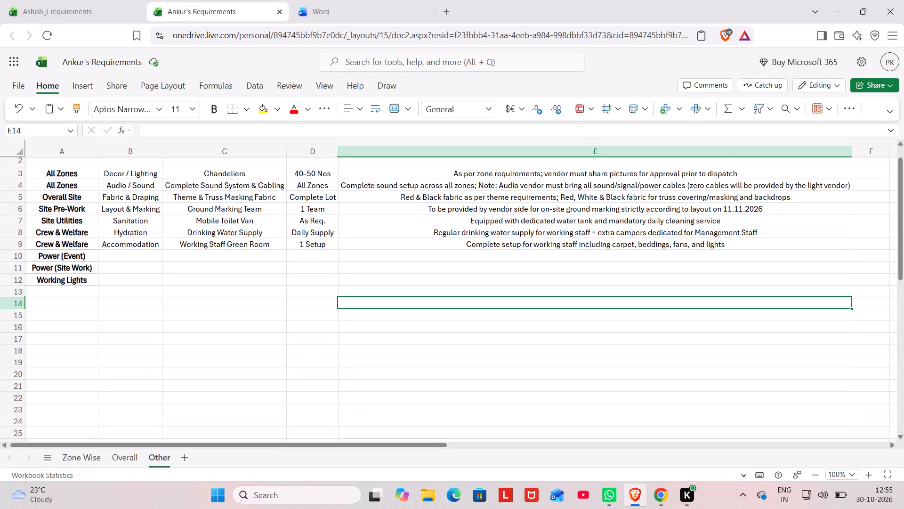
Check the Overall sheet's totals, and return to the start of the Zone Wise table.
click(120, 465)
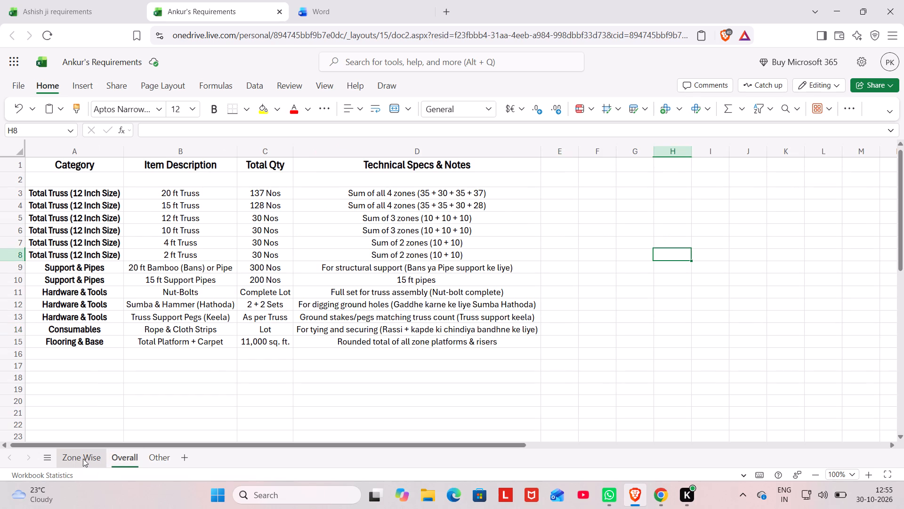
click(83, 459)
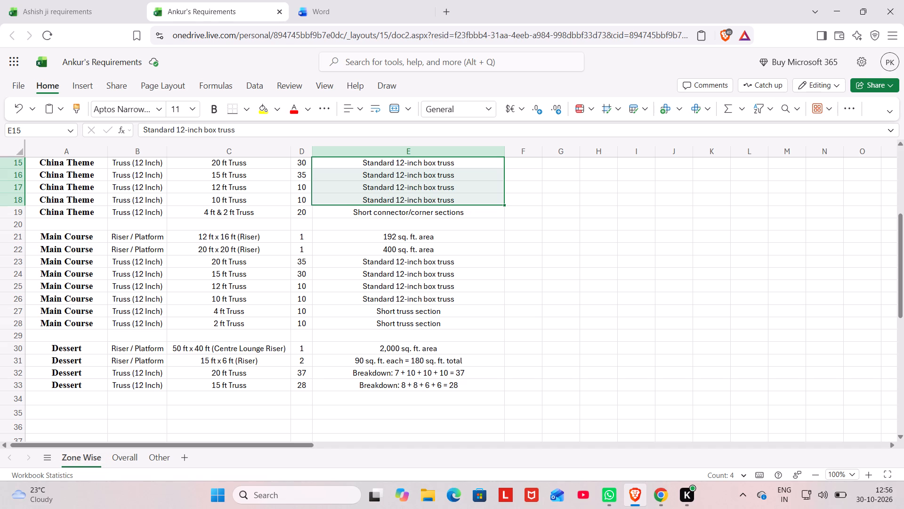
click(548, 311)
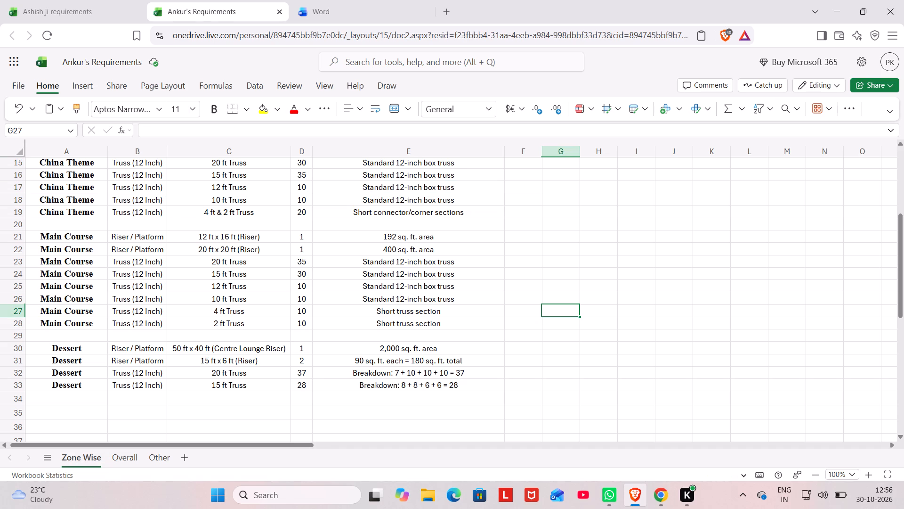
scroll(514, 359, up, 1)
scroll(514, 359, right, 4)
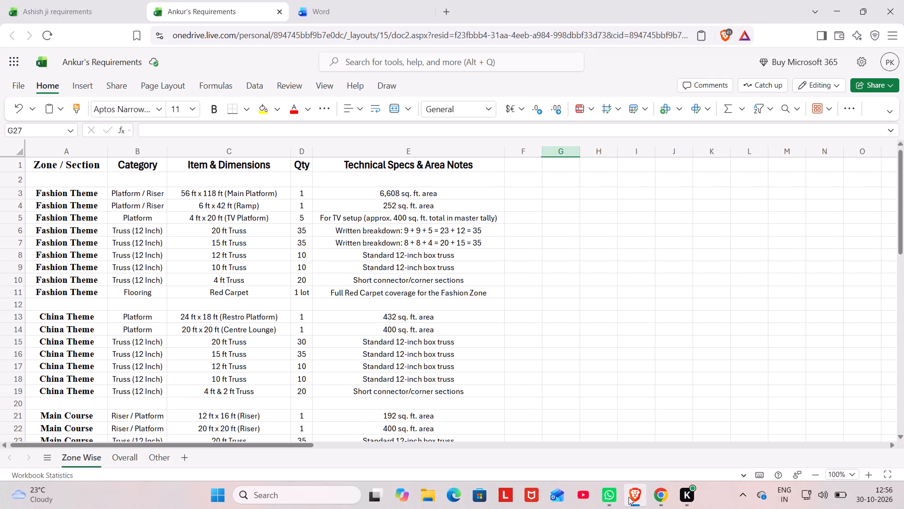
scroll(689, 508, down, 2)
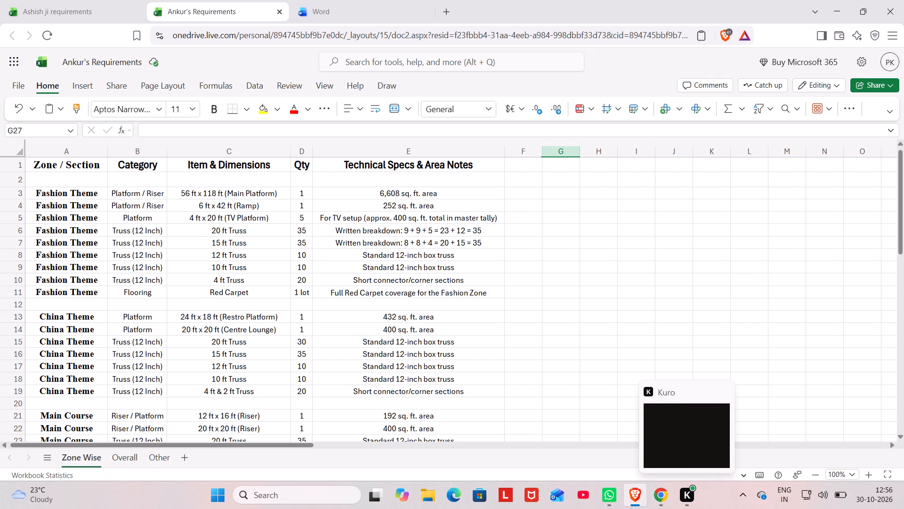
scroll(568, 391, up, 2)
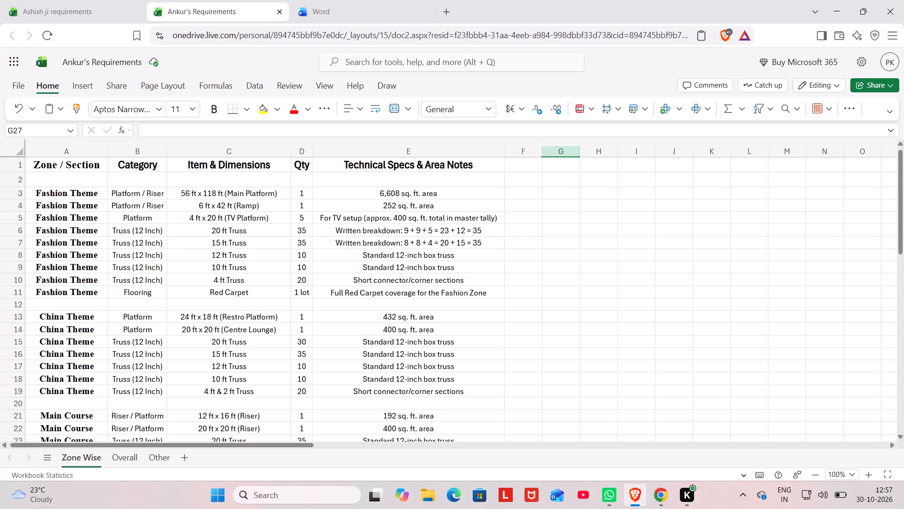
scroll(568, 391, down, 1)
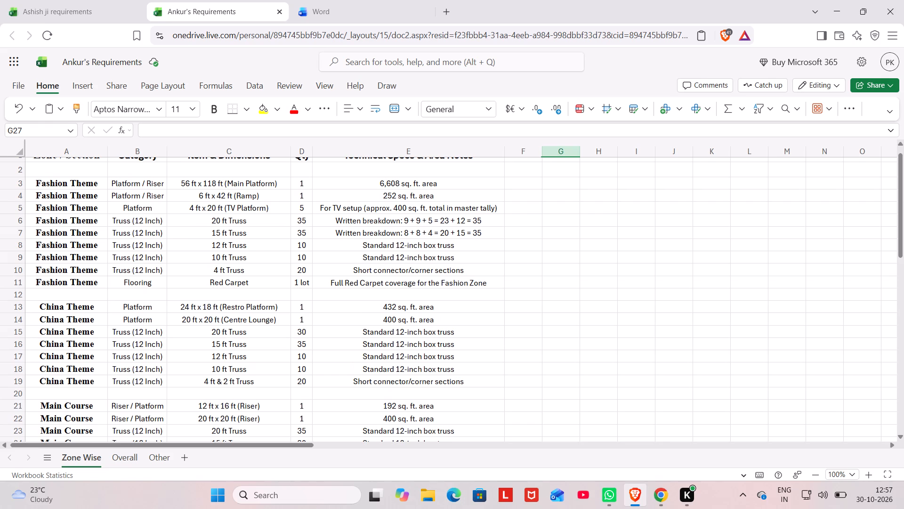
scroll(568, 391, right, 1)
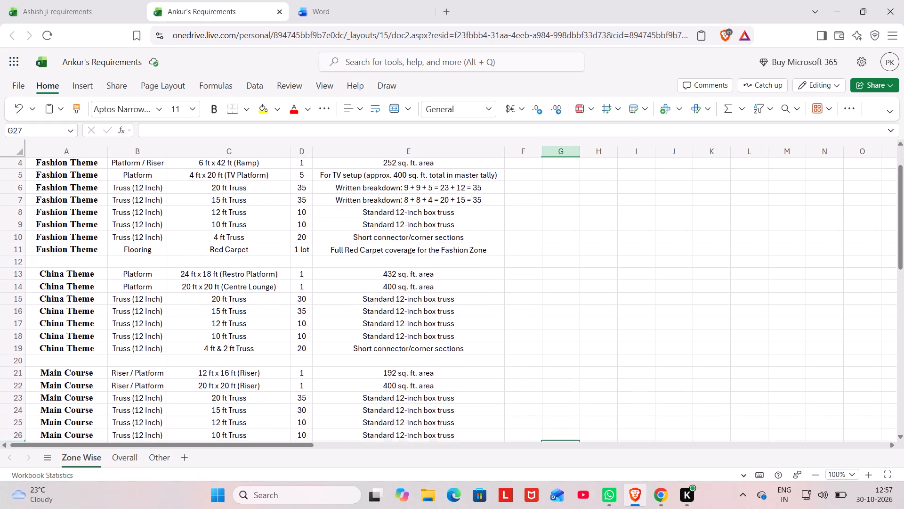
scroll(568, 391, right, 1)
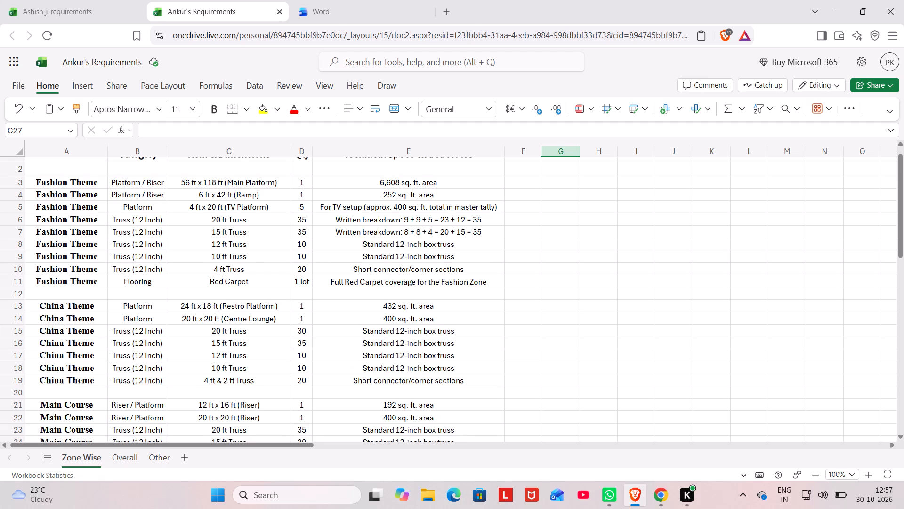
scroll(547, 290, left, 1)
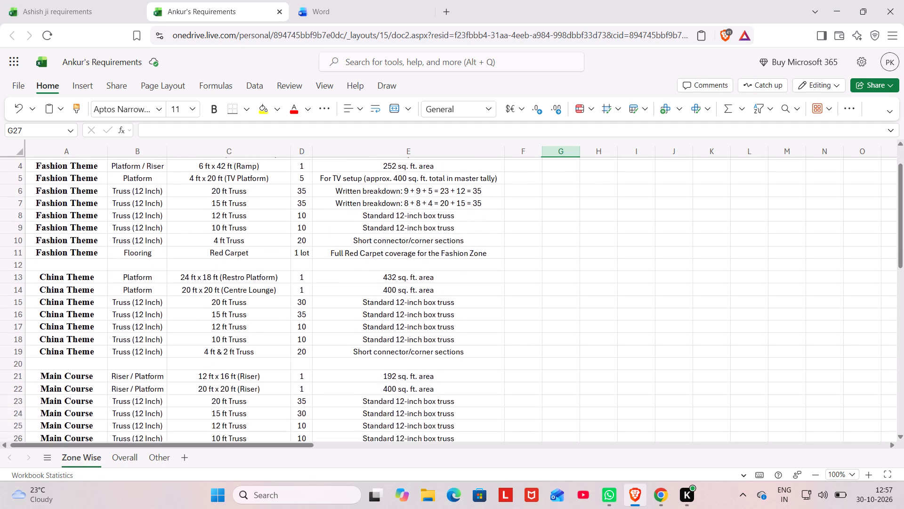
scroll(541, 249, left, 1)
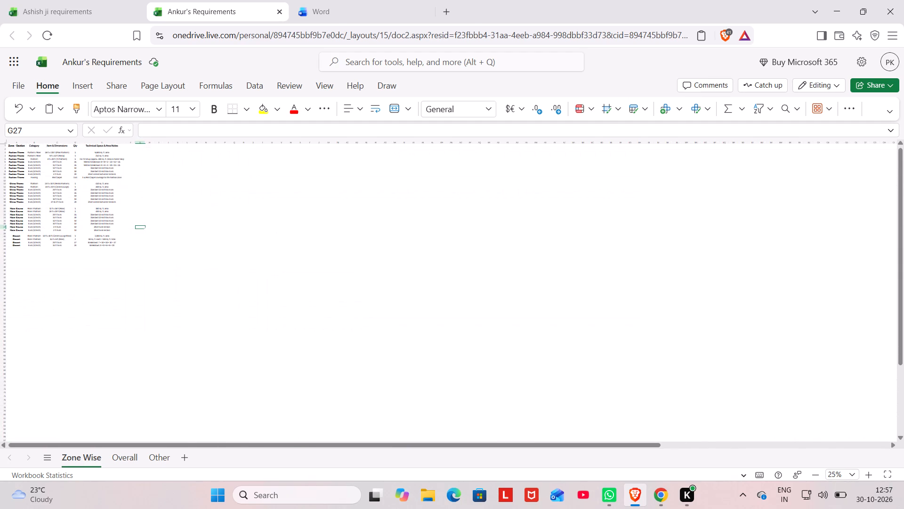
Set the Zone Wise sheet's zoom to 100% and bring the start of the table back into view.
click(830, 477)
text(100)
key(Return)
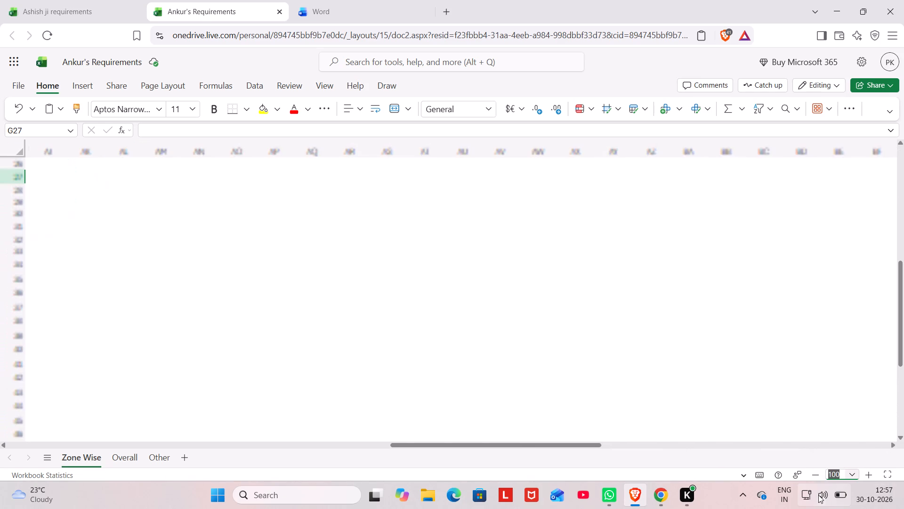
scroll(584, 272, up, 2)
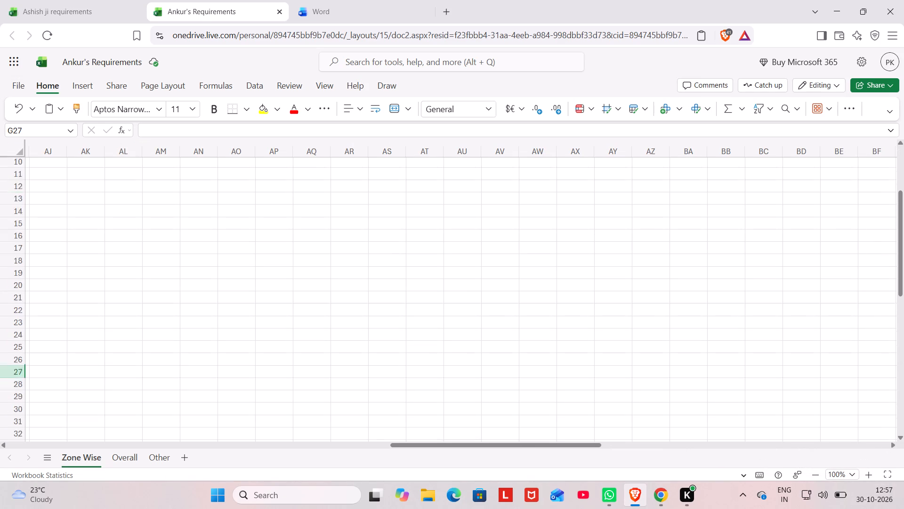
scroll(584, 272, right, 4)
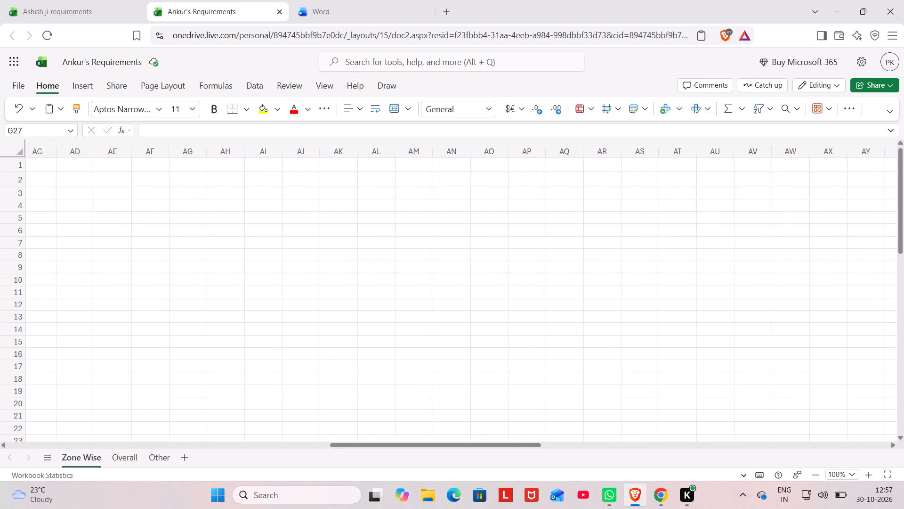
scroll(584, 272, right, 10)
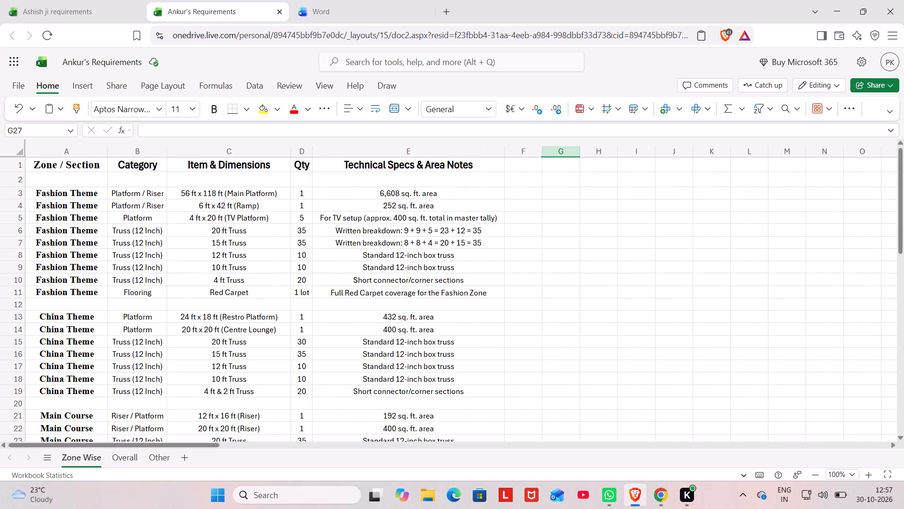
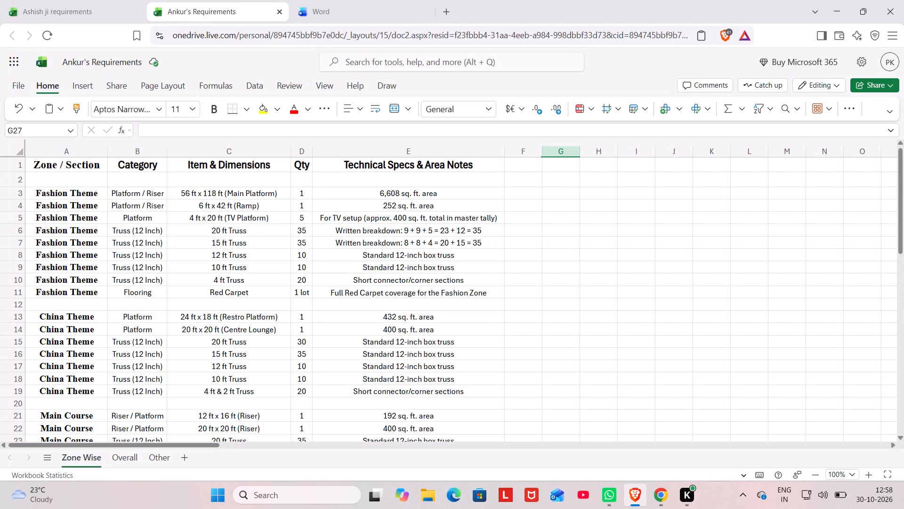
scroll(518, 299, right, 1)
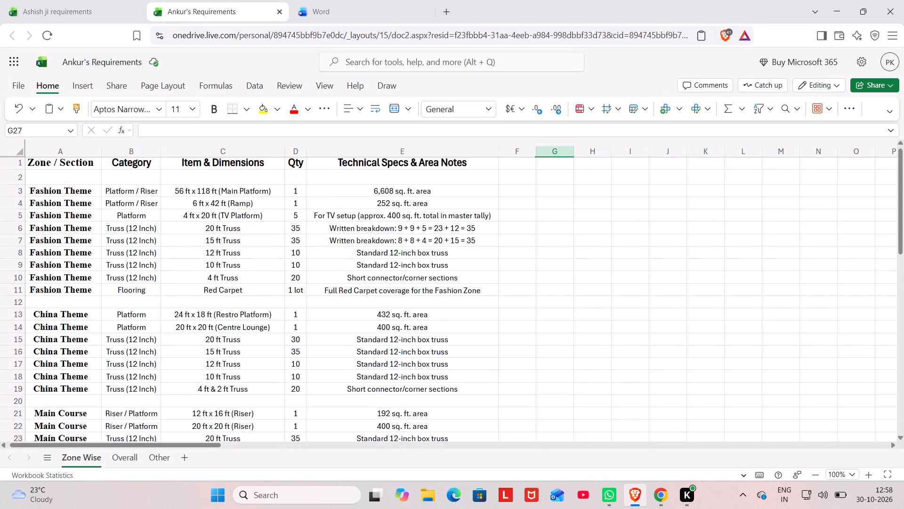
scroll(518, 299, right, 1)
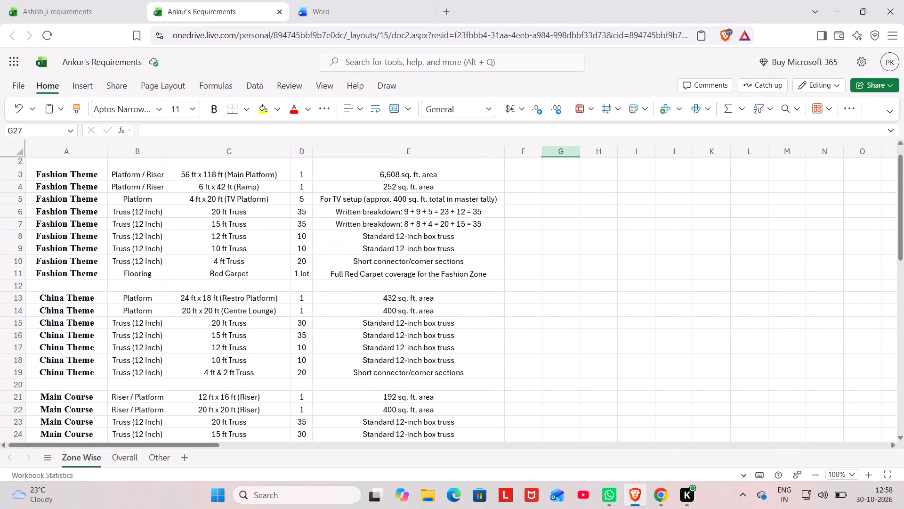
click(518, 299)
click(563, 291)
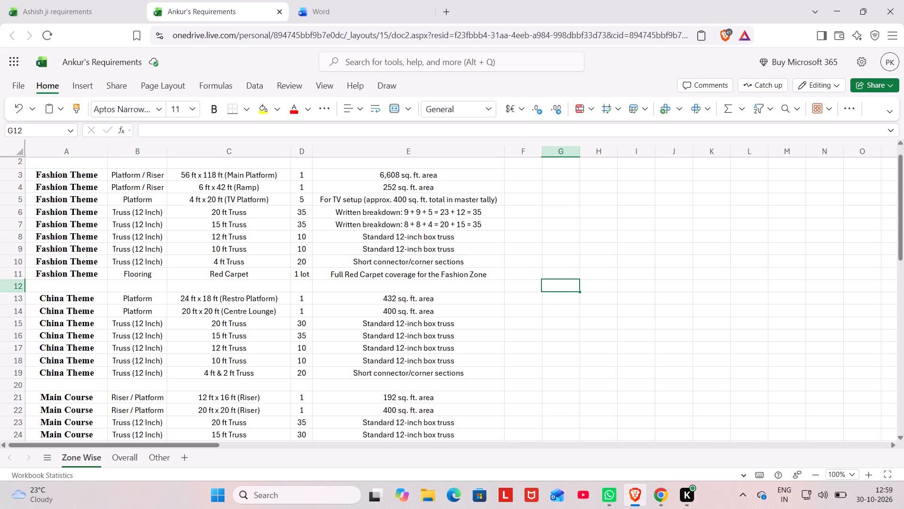
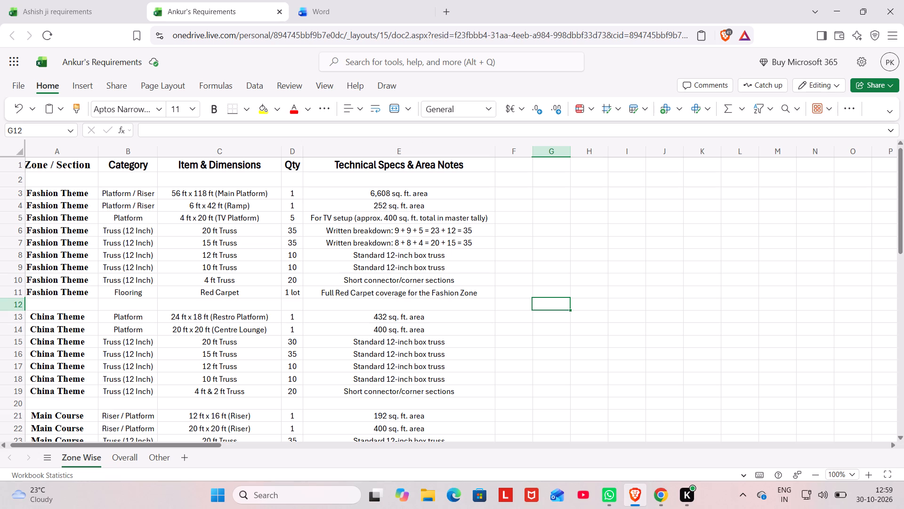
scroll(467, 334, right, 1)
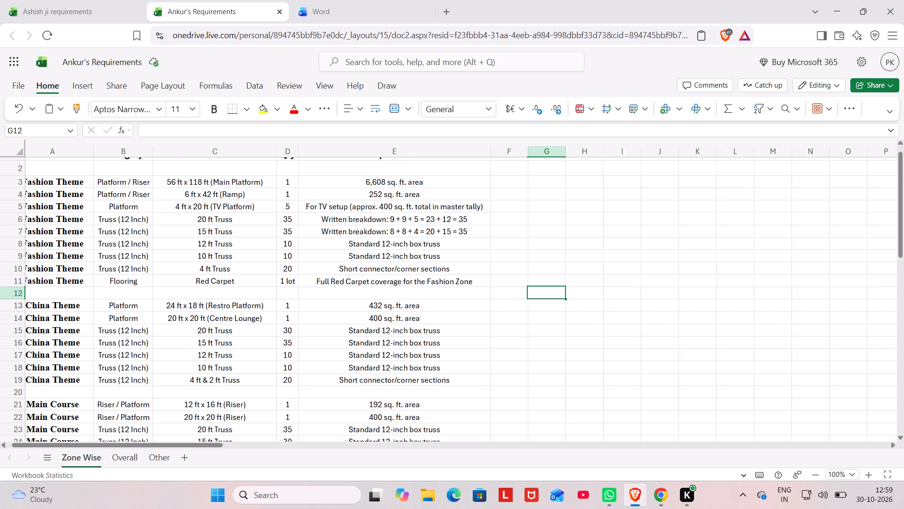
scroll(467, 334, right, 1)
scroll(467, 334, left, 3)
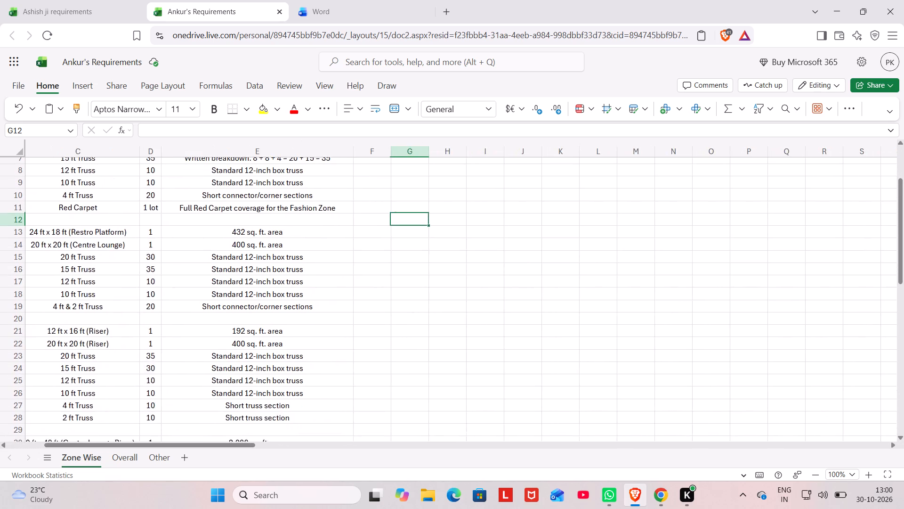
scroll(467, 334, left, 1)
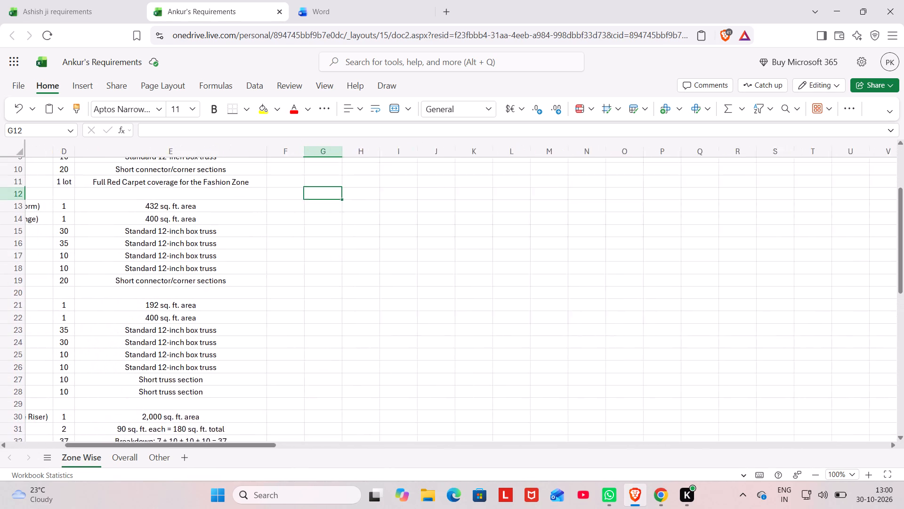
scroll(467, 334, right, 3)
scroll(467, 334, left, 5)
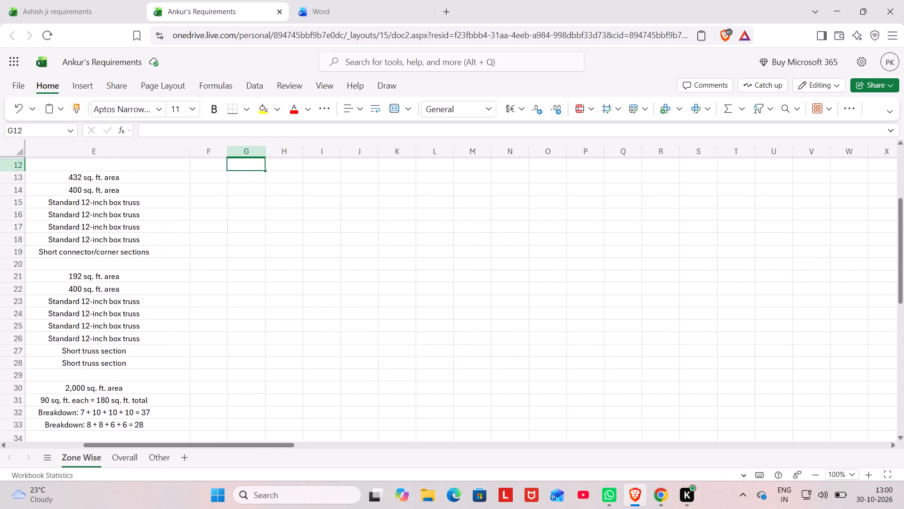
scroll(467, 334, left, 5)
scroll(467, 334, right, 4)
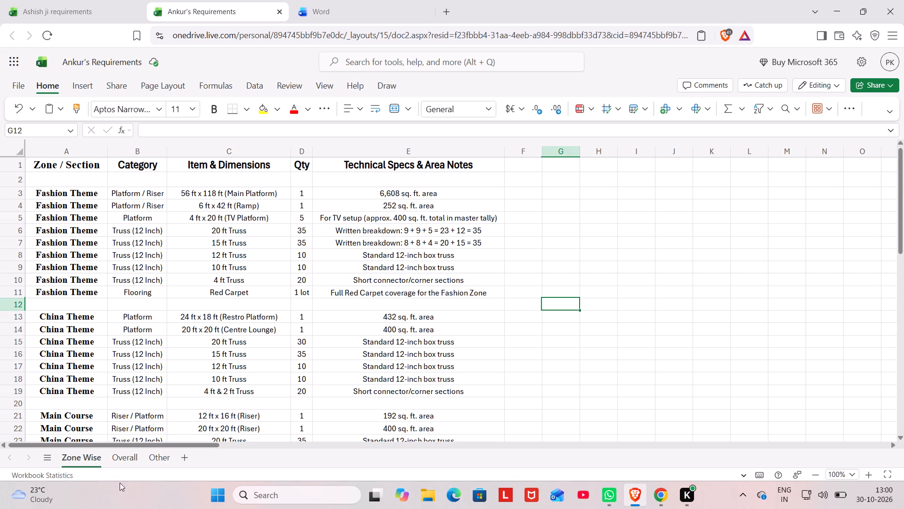
On the Other sheet, append "( 100 beddings with mattresses" to the technical specs of the Working Staff Green Room row.
click(159, 461)
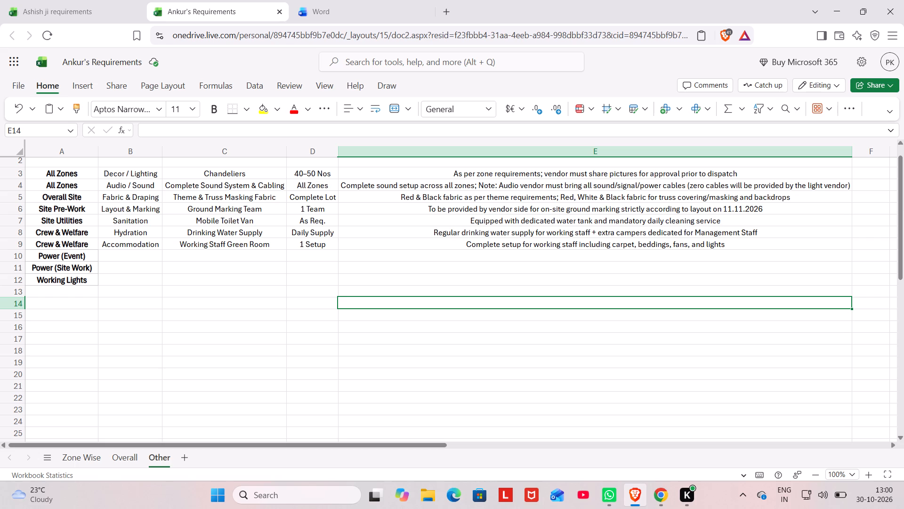
scroll(734, 245, left, 1)
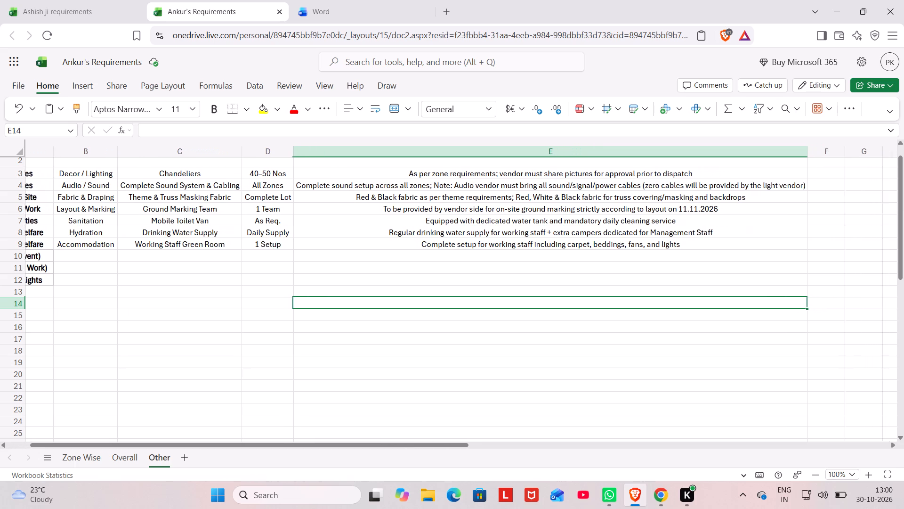
scroll(734, 245, left, 1)
scroll(734, 245, right, 2)
scroll(734, 245, up, 1)
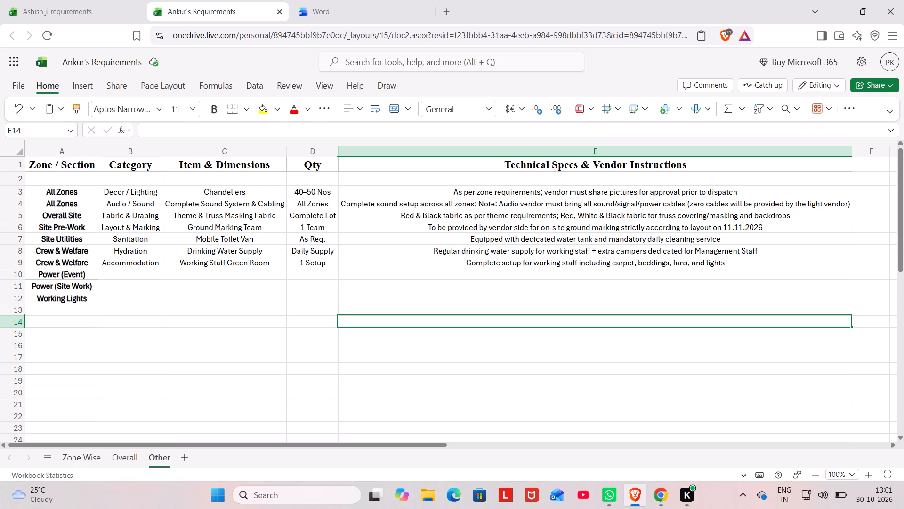
click(744, 264)
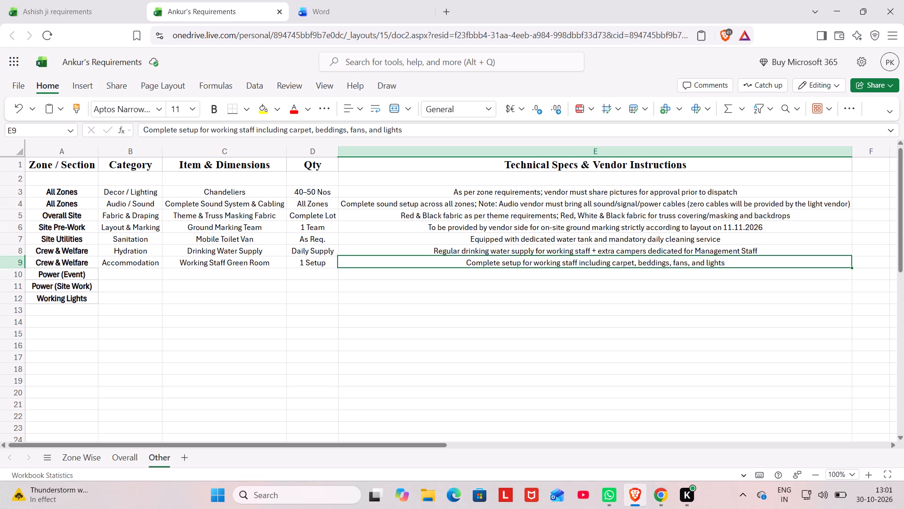
double_click(744, 264)
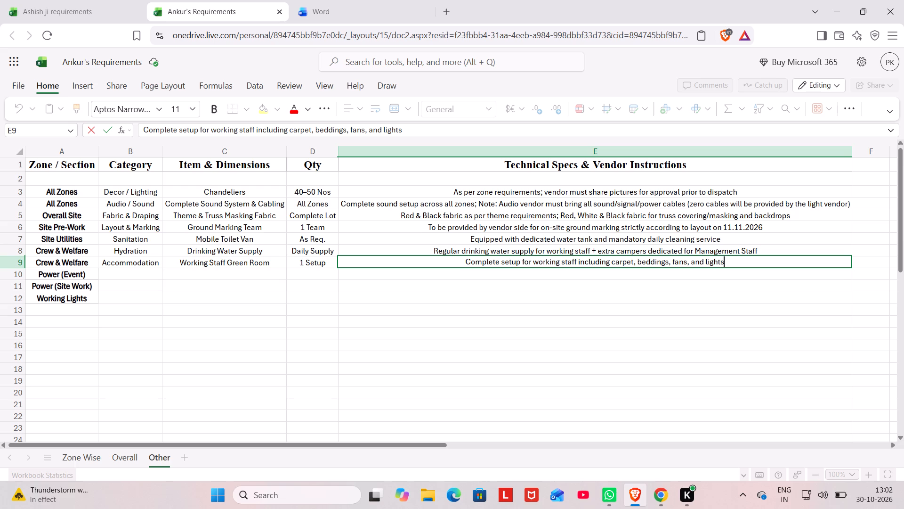
key(space)
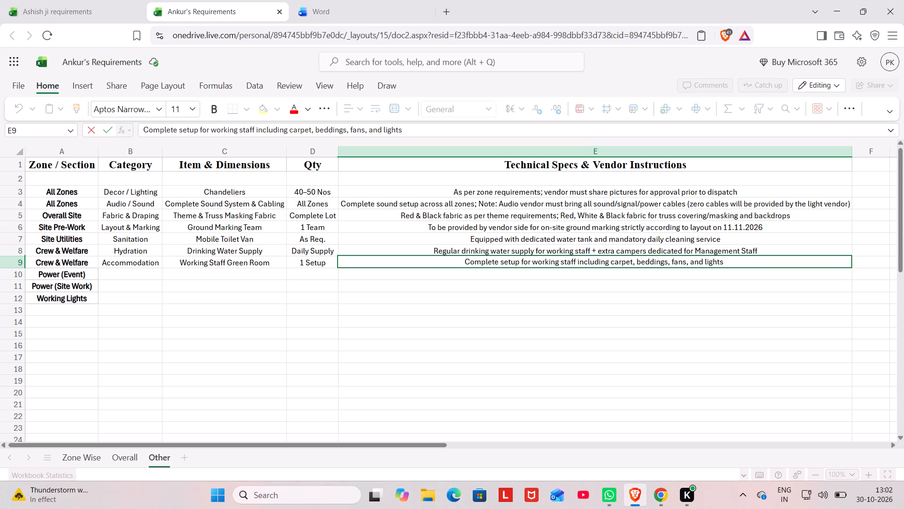
key(shift+parenleft)
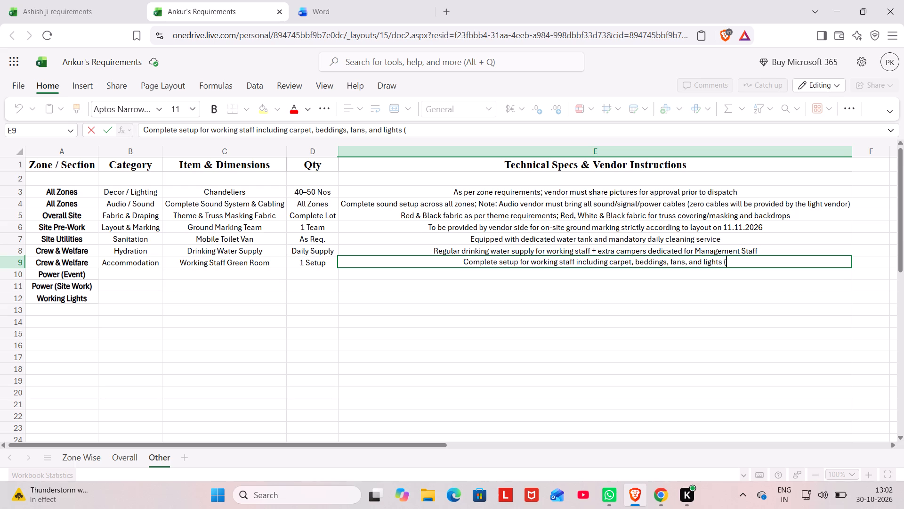
text(Aroun)
key(BackSpace)
key(BackSpace)
key(BackSpace)
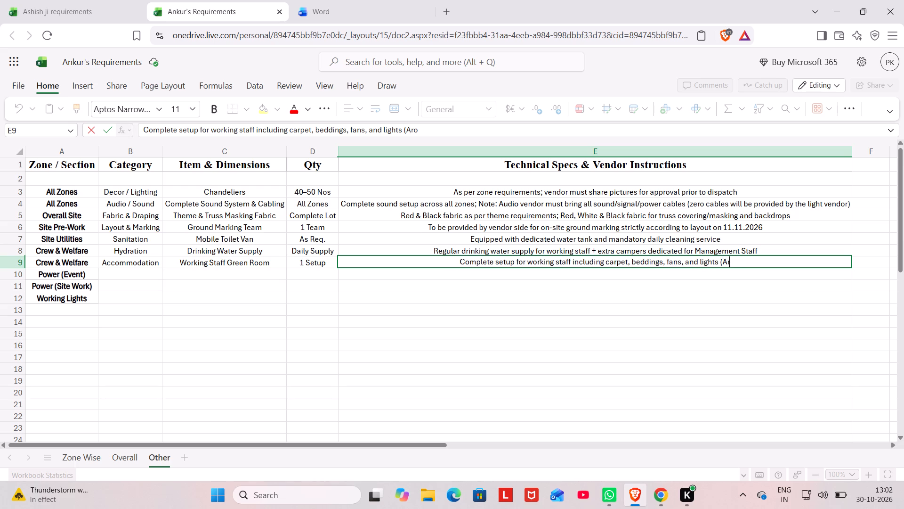
key(BackSpace)
key(BackSpace)
key(space)
text(100)
key(space)
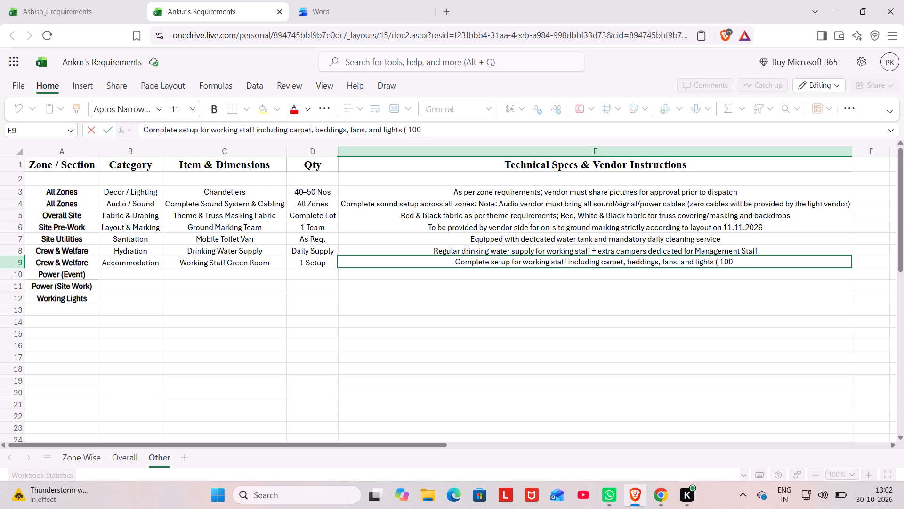
text(bedding)
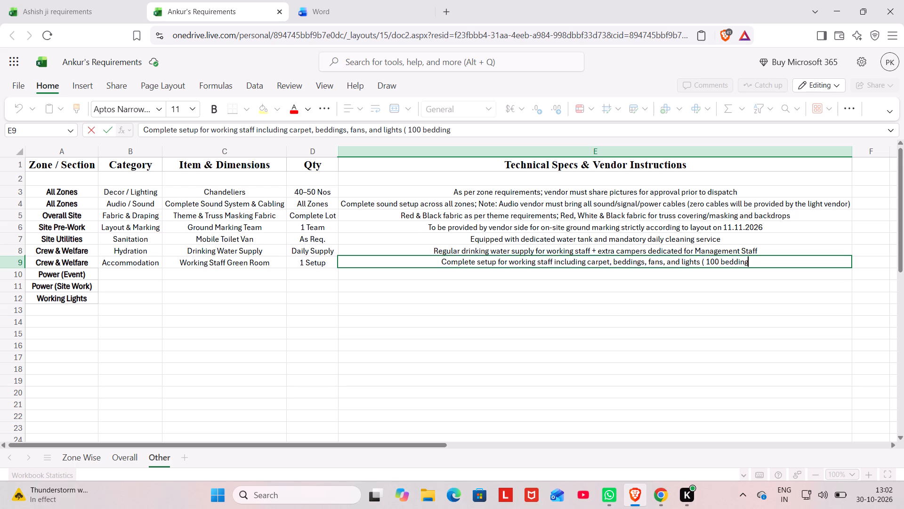
text(s,)
key(space)
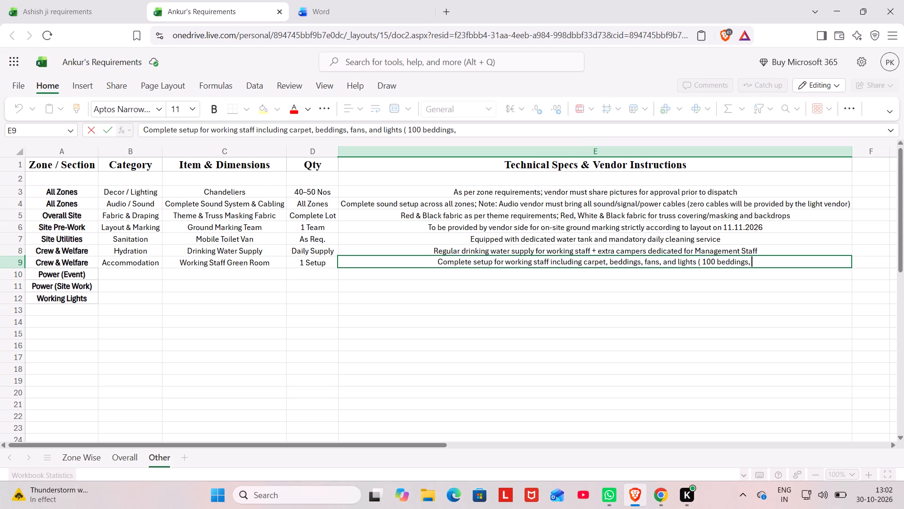
key(BackSpace)
key(BackSpace)
key(space)
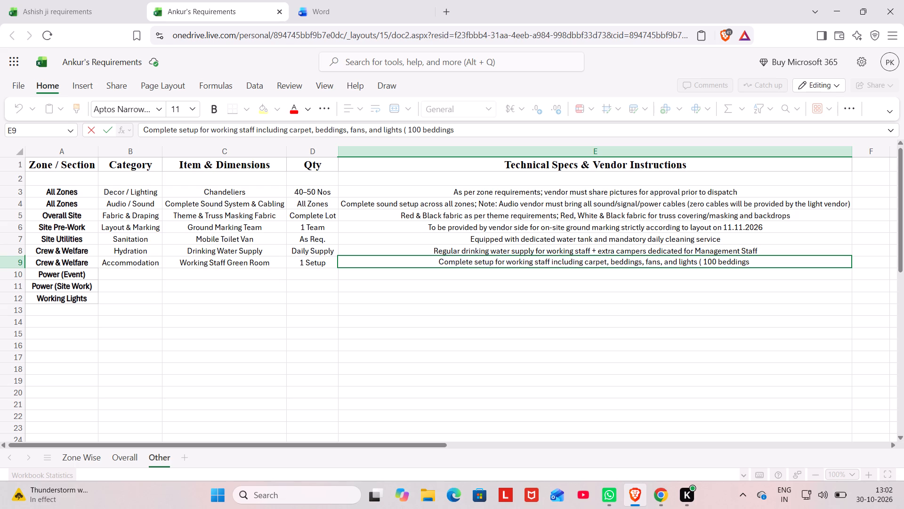
text(with)
key(space)
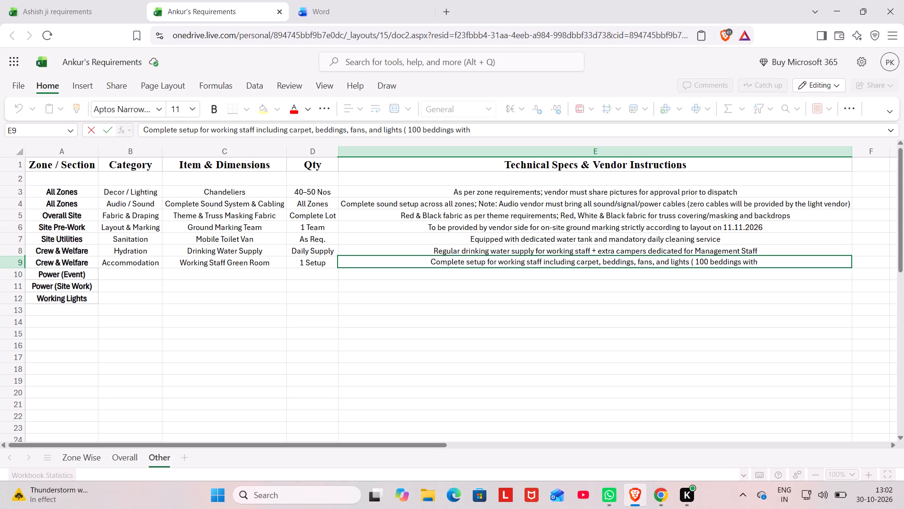
text(mattr)
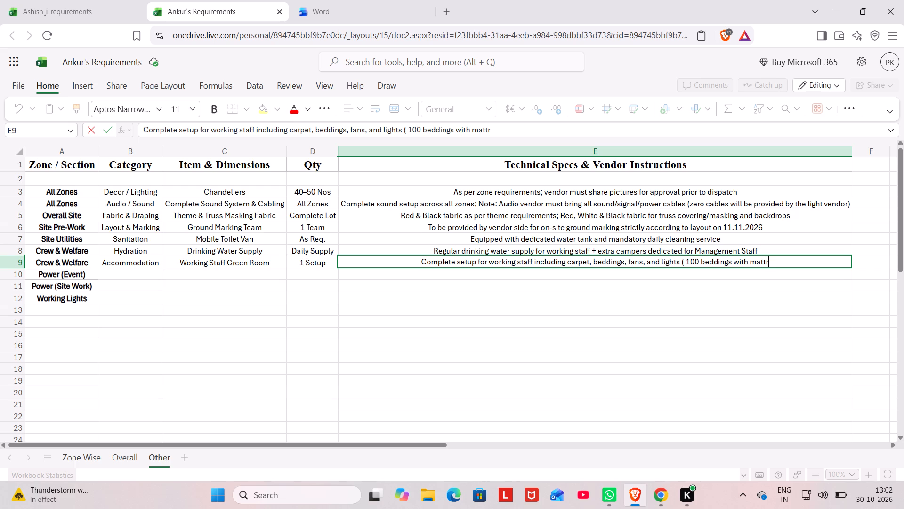
text(esses)
key(BackSpace)
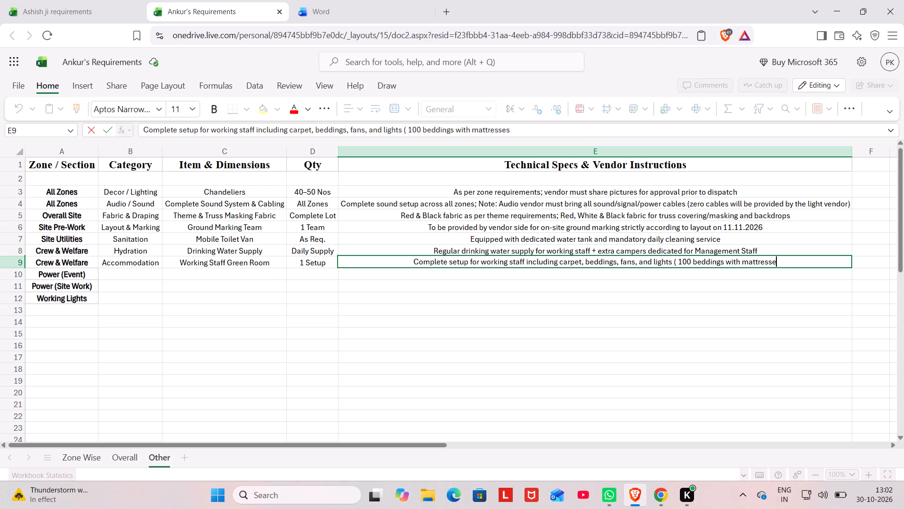
key(s)
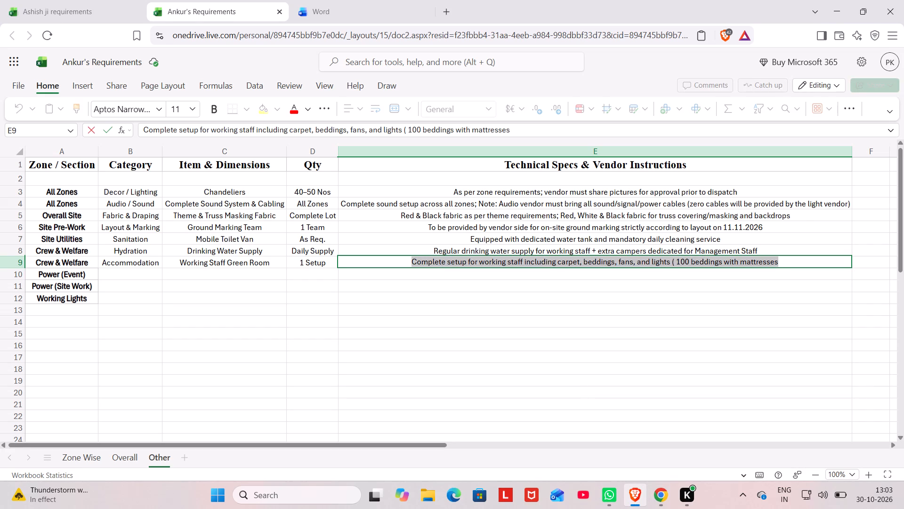
click(794, 261)
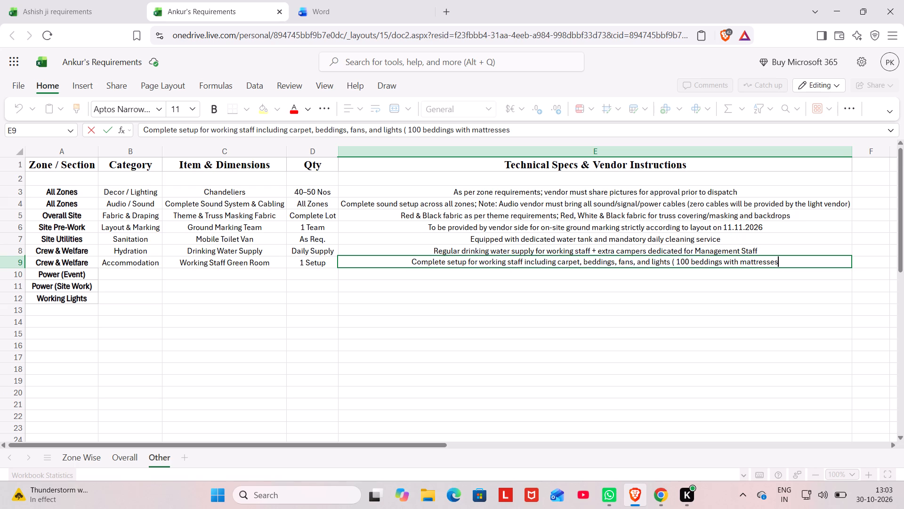
key(space)
text(and blankets)
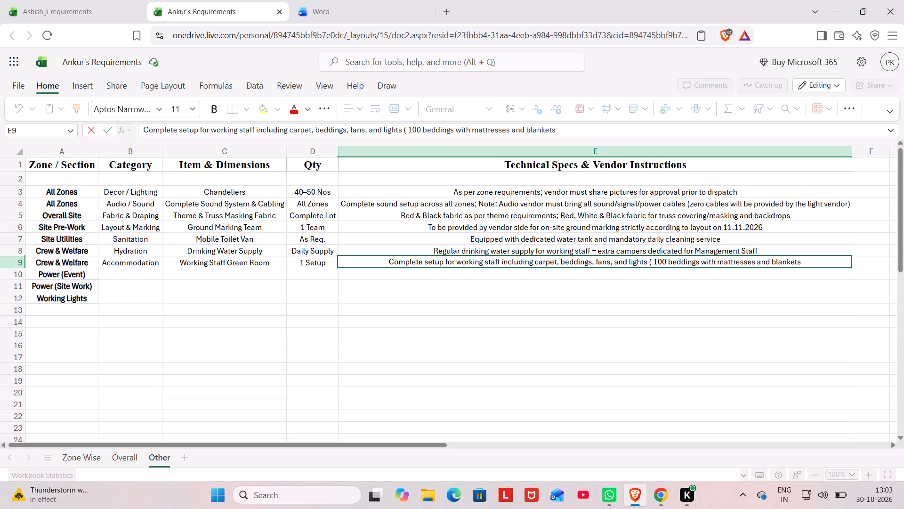
key(space)
key(BackSpace)
key(shift+parenright)
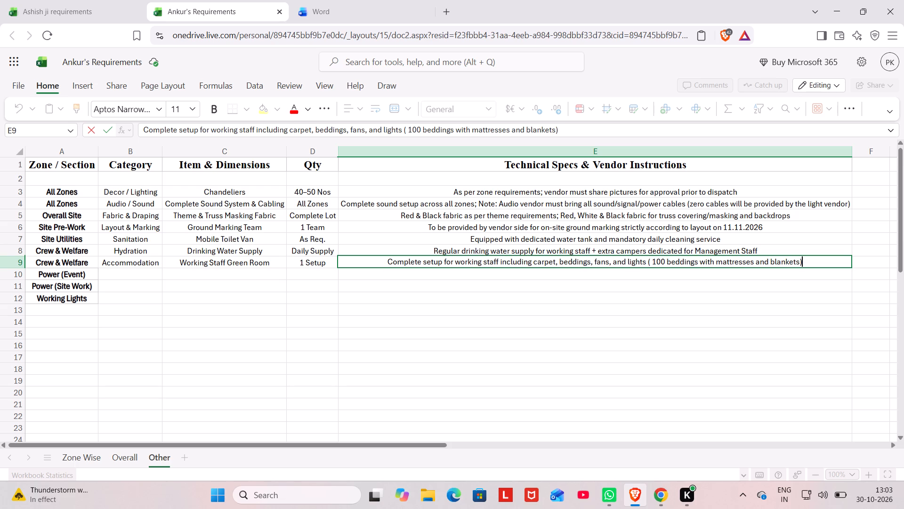
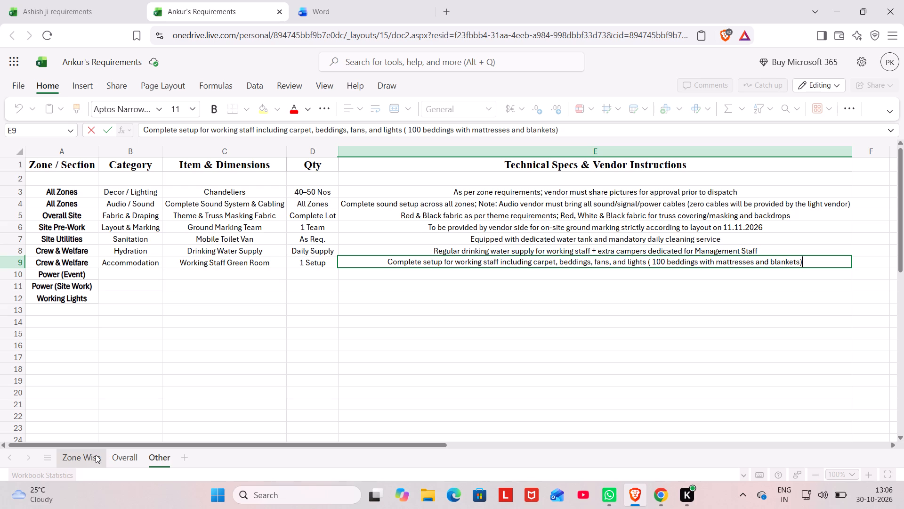
Move the whole Overall sheet table (A1:D15) to the Zone Wise sheet below the Dessert rows, starting at cell A38.
double_click(96, 455)
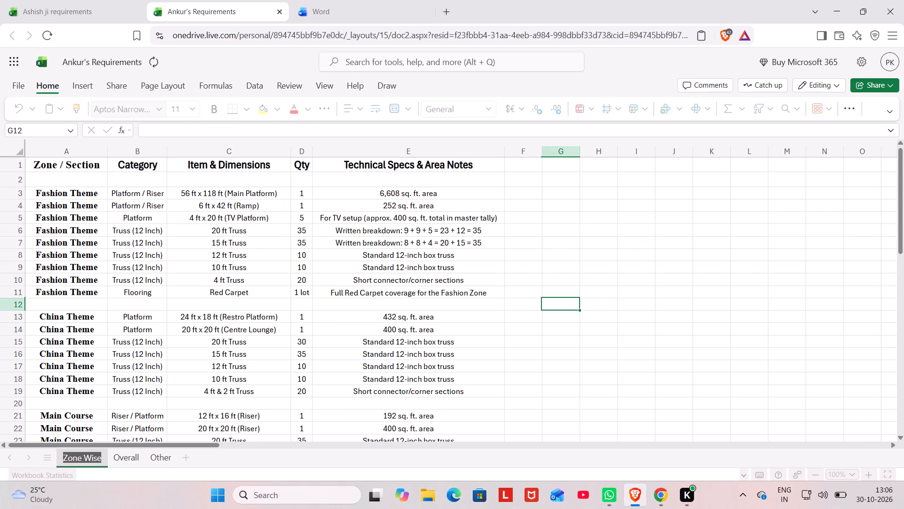
click(137, 457)
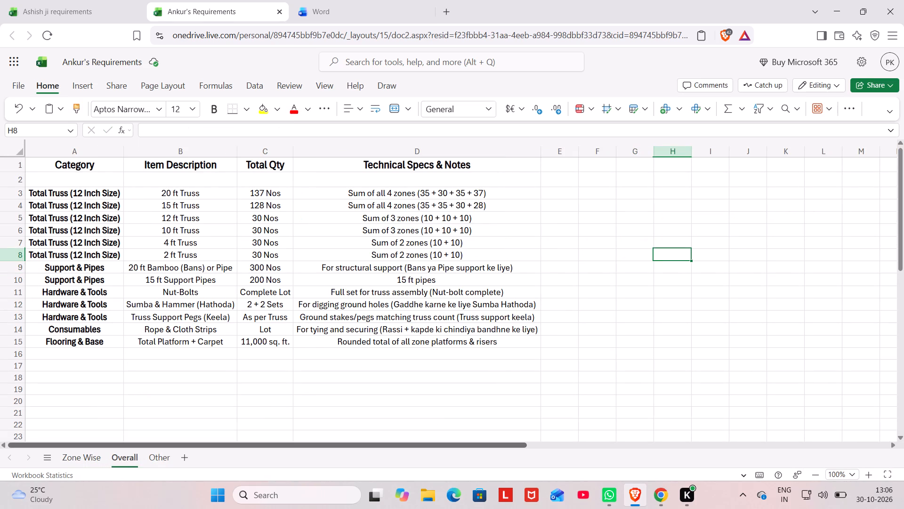
key(ctrl+a)
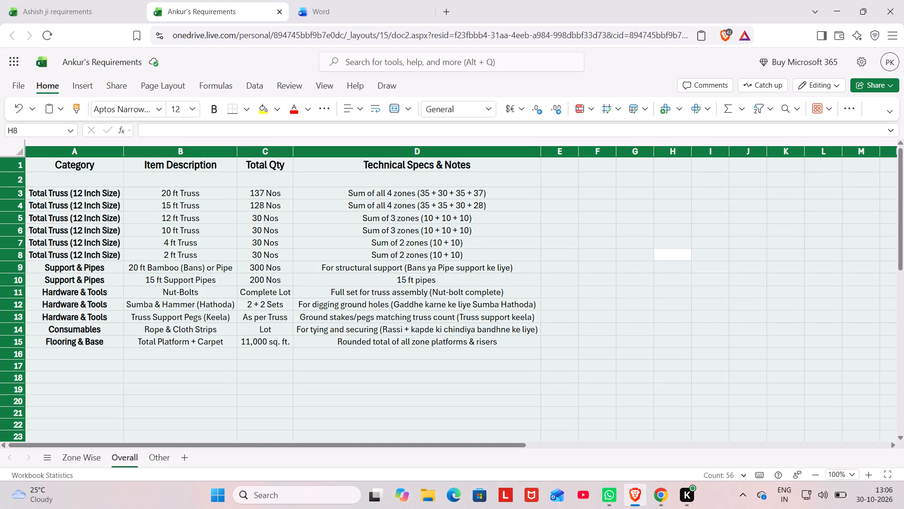
click(42, 166)
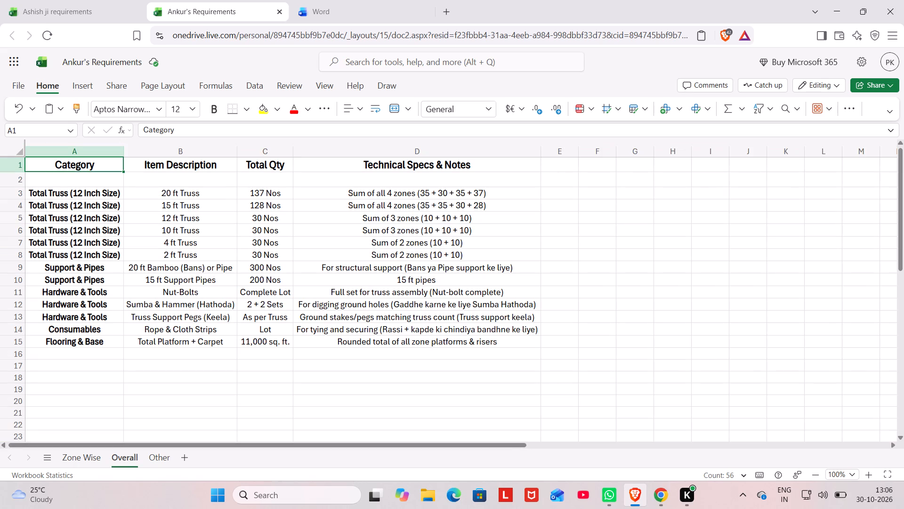
key(ctrl+shift+Right)
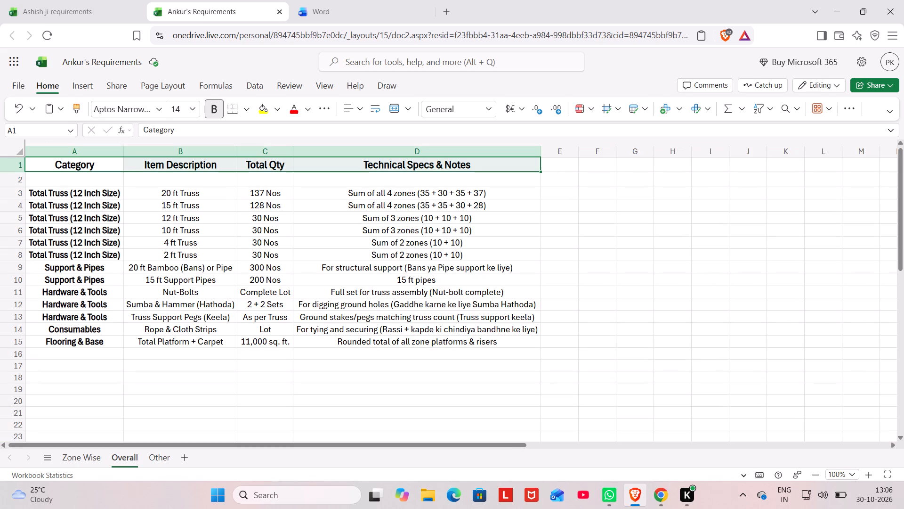
key(ctrl+shift+Down)
key(ctrl+shift+Down)
key(ctrl+shift+Down)
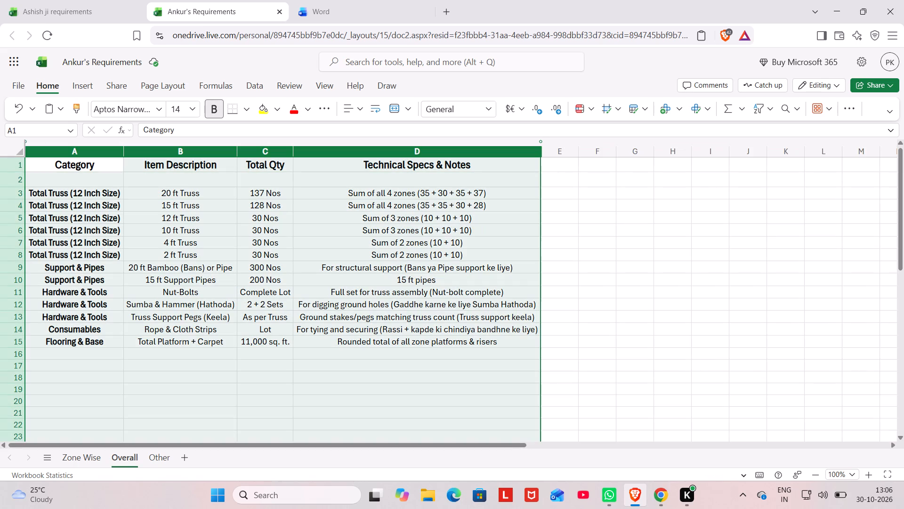
key(ctrl+shift+Up)
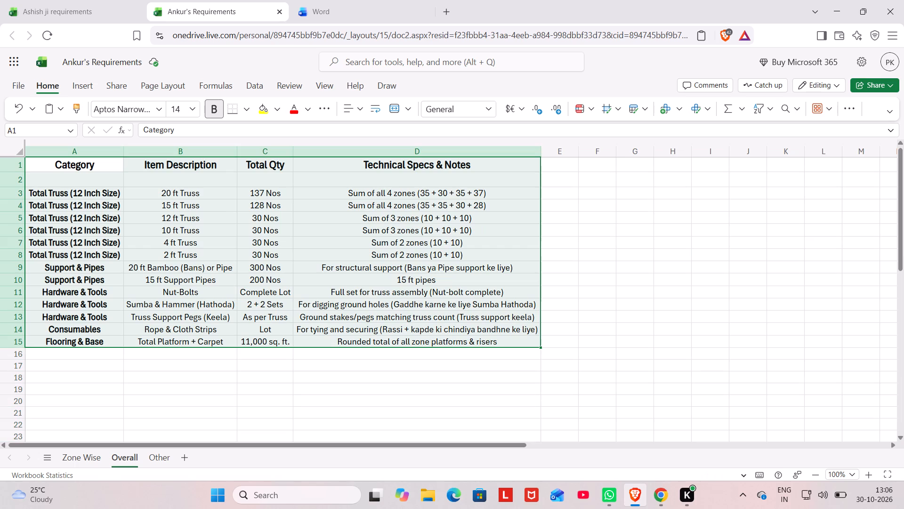
key(ctrl+x)
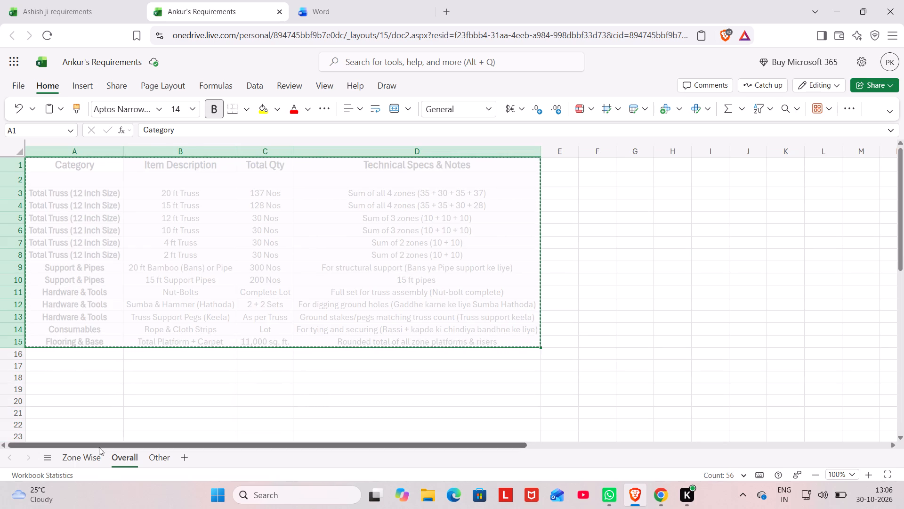
click(90, 454)
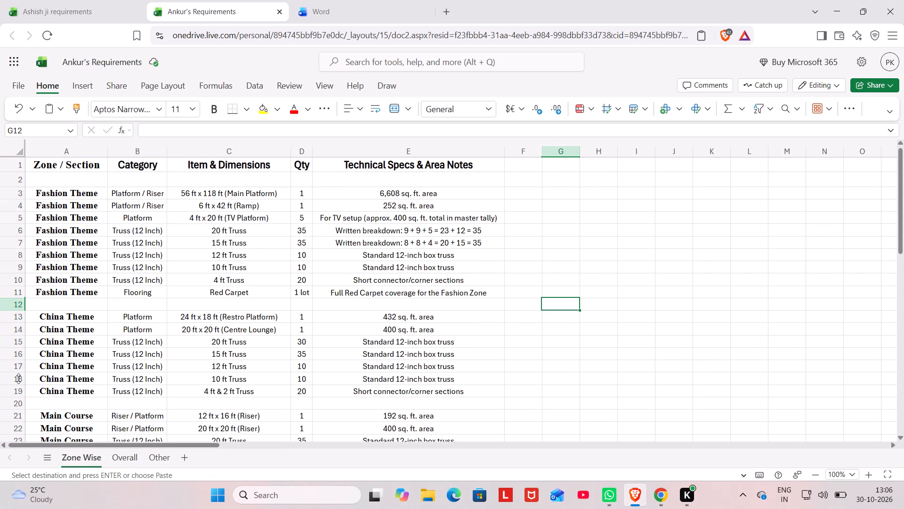
scroll(338, 355, down, 4)
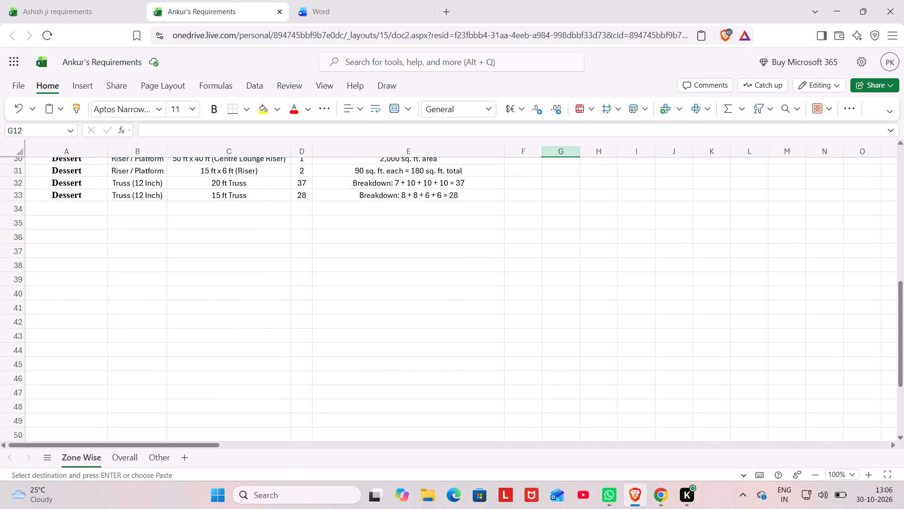
click(86, 265)
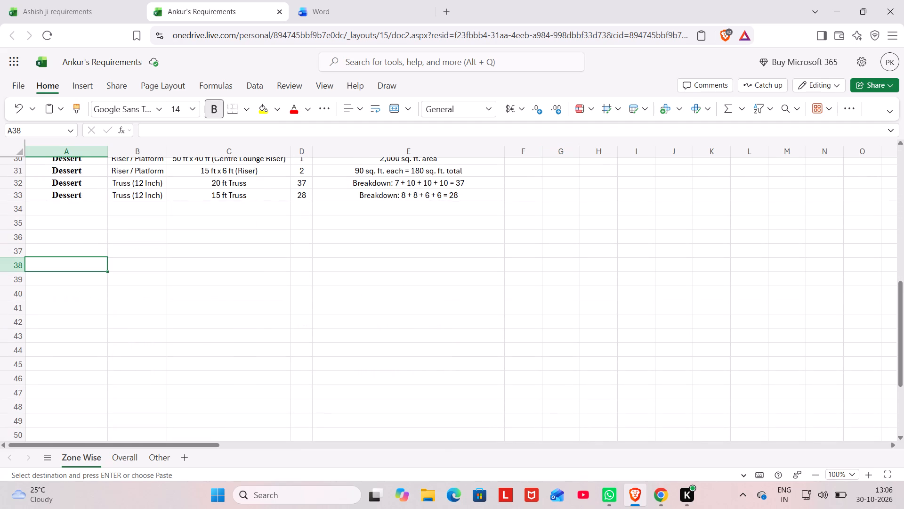
key(ctrl+v)
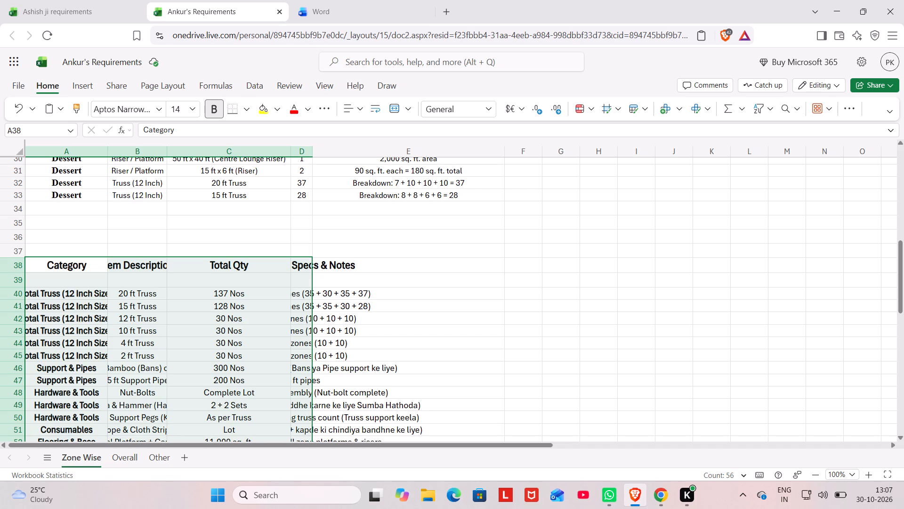
AutoFit the column widths to the pasted table on the Zone Wise sheet.
click(710, 113)
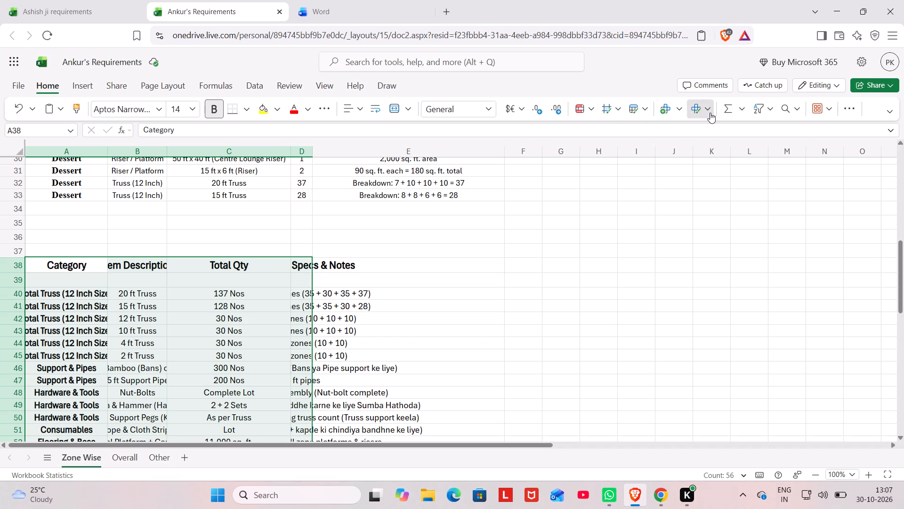
click(785, 207)
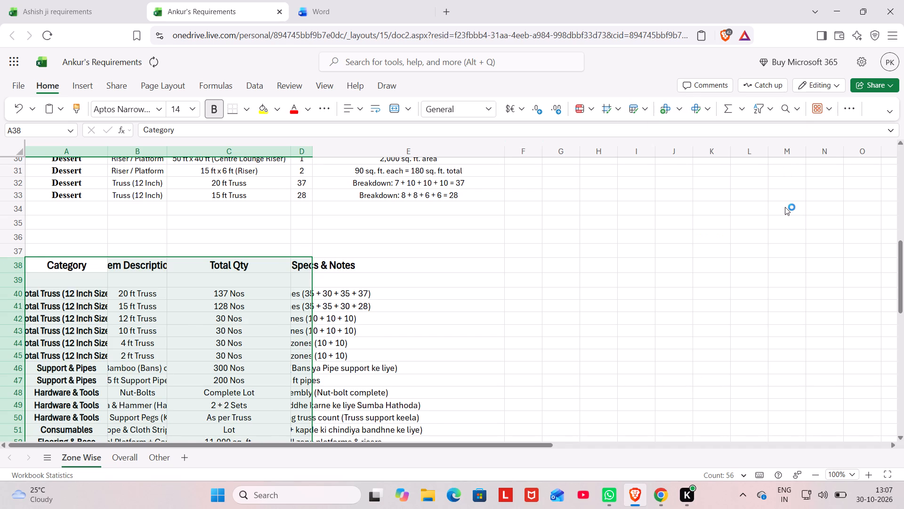
click(724, 256)
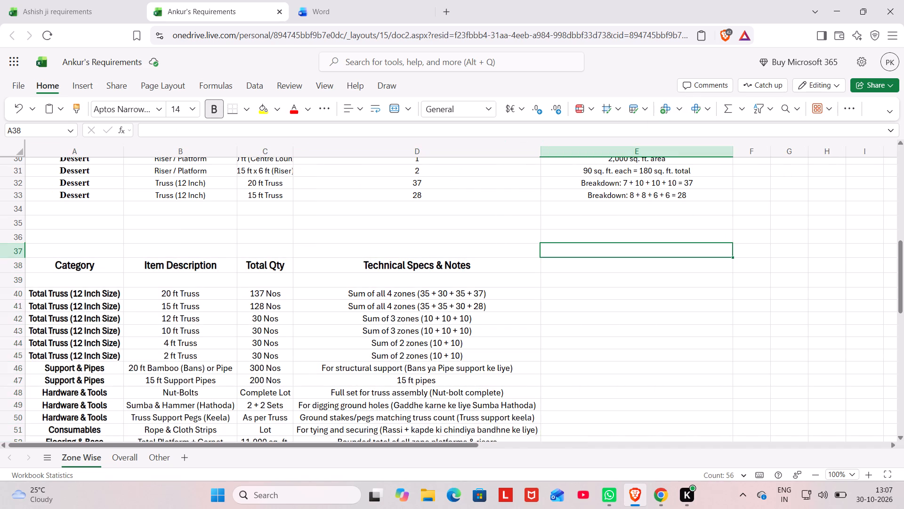
Examine the Zone Wise sheet, from the Fashion Theme rows down to the end of the pasted table, for how both tables fit.
scroll(724, 256, up, 2)
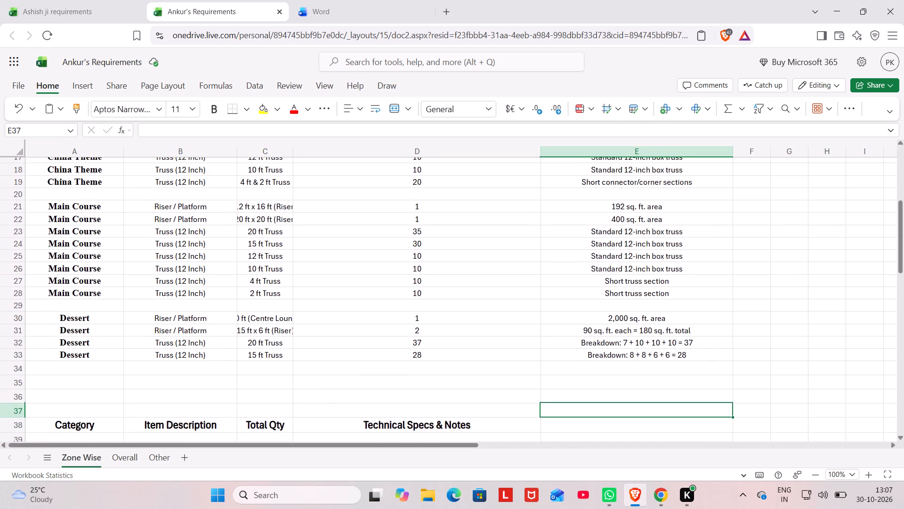
scroll(724, 256, up, 6)
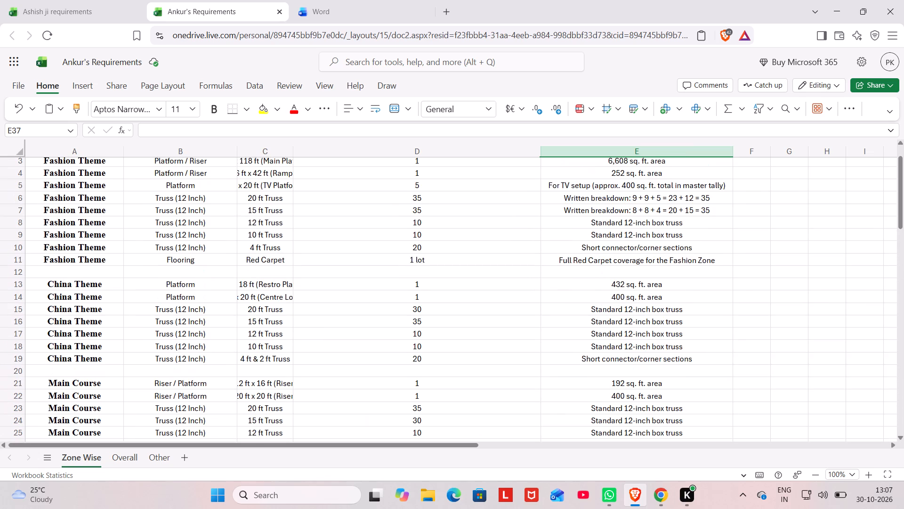
scroll(724, 256, down, 5)
scroll(724, 256, up, 1)
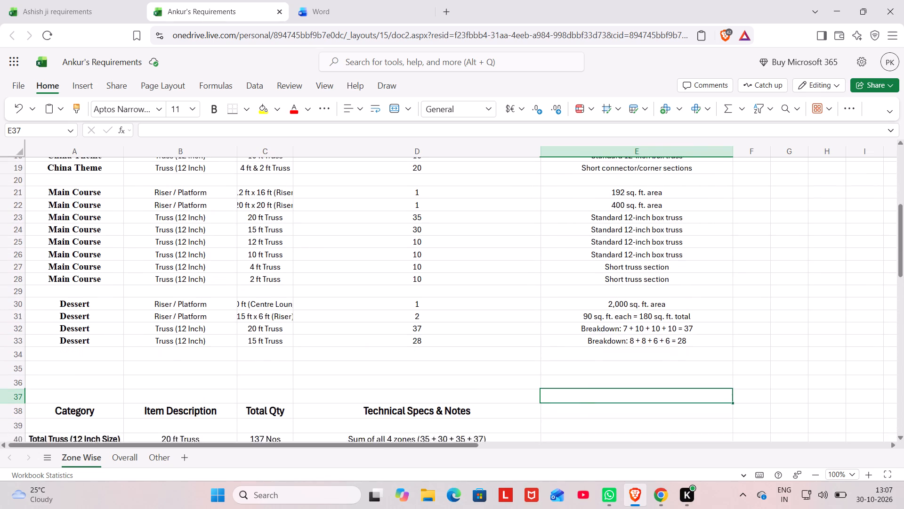
scroll(724, 256, up, 2)
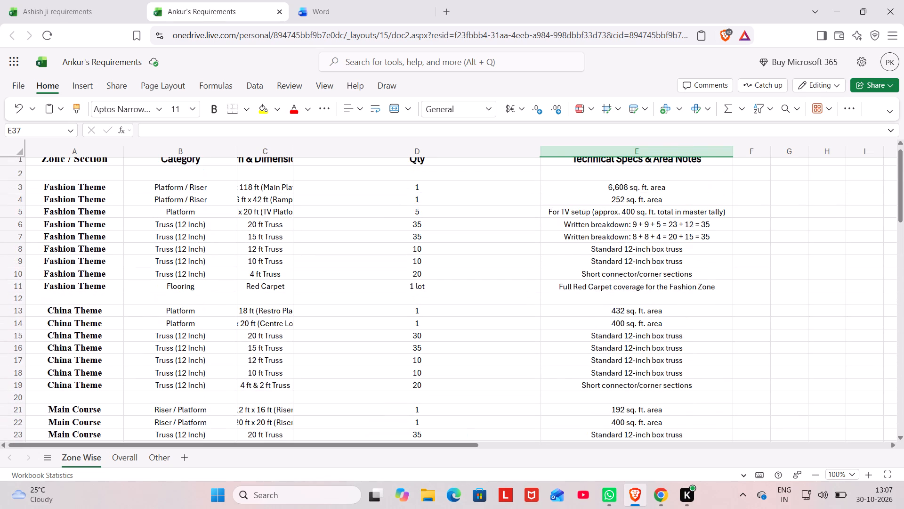
scroll(432, 293, down, 6)
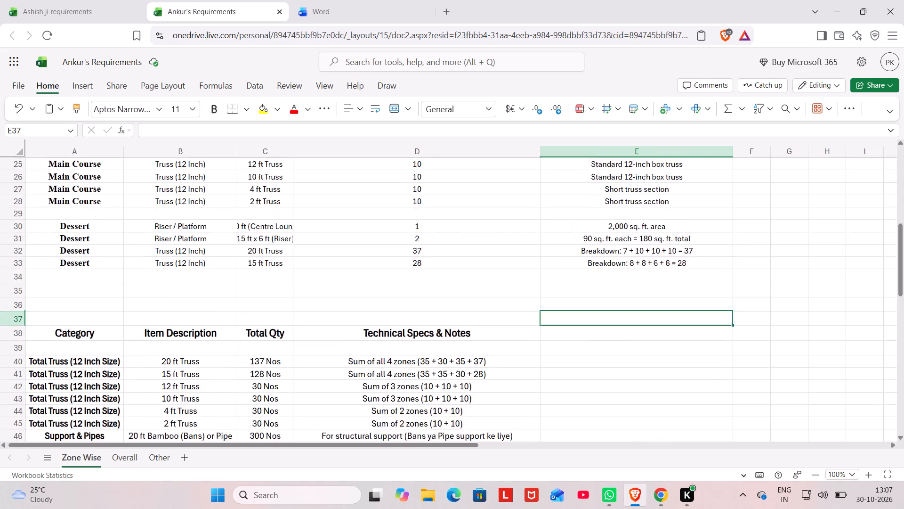
scroll(432, 293, down, 2)
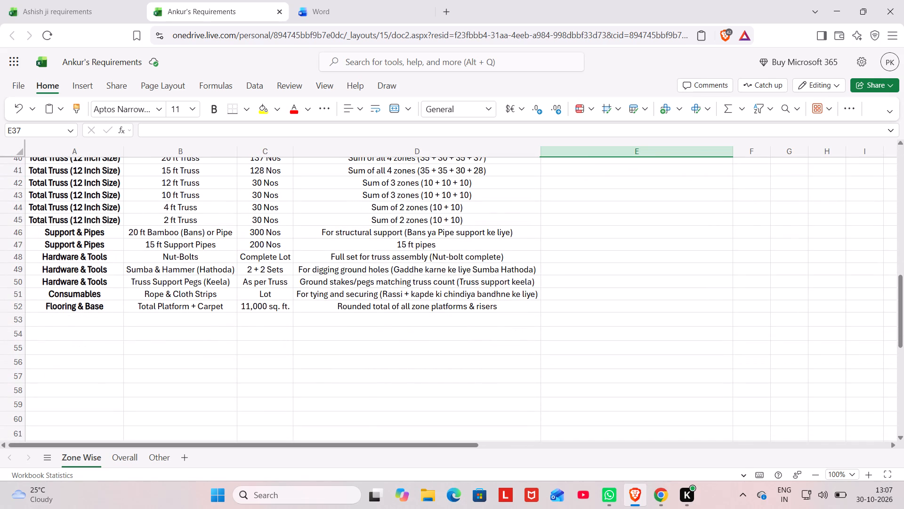
scroll(234, 446, up, 1)
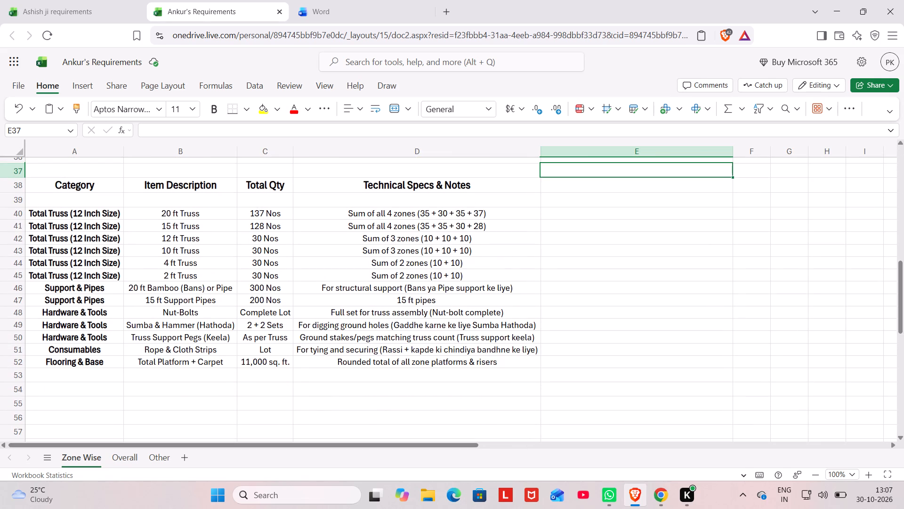
scroll(272, 375, up, 1)
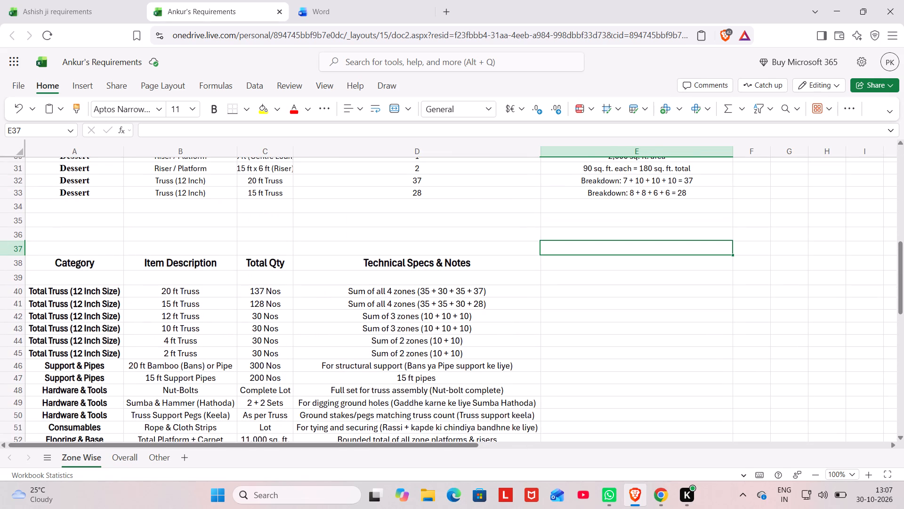
Merge cells B36:C36 above the pasted table and enter the bold heading "OVERALL".
click(170, 238)
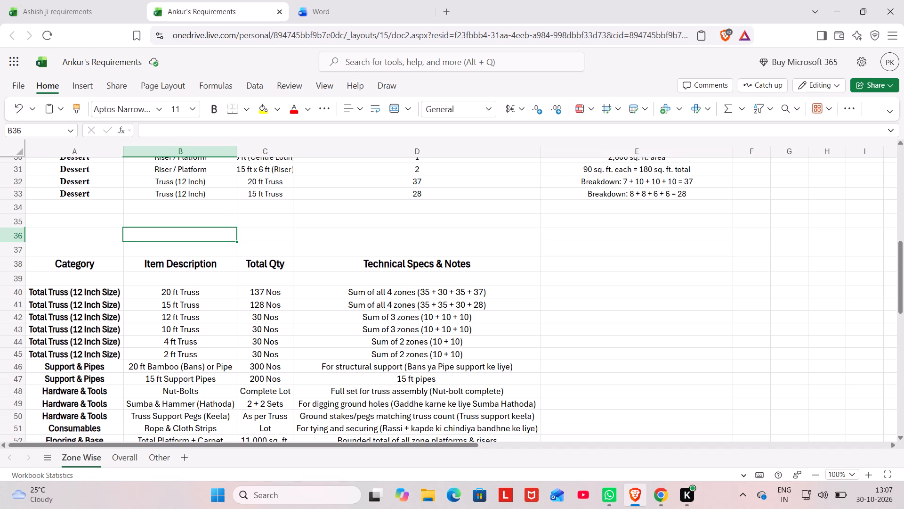
key(shift+Right)
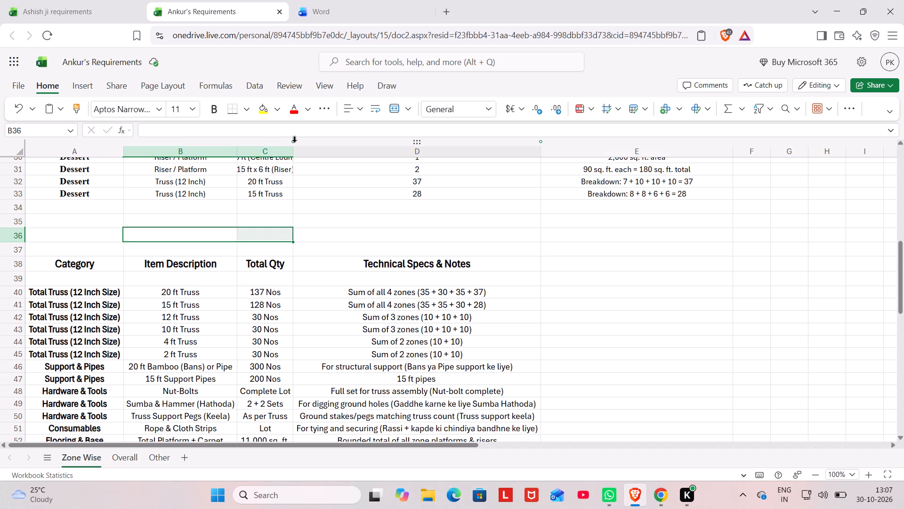
click(401, 109)
click(216, 114)
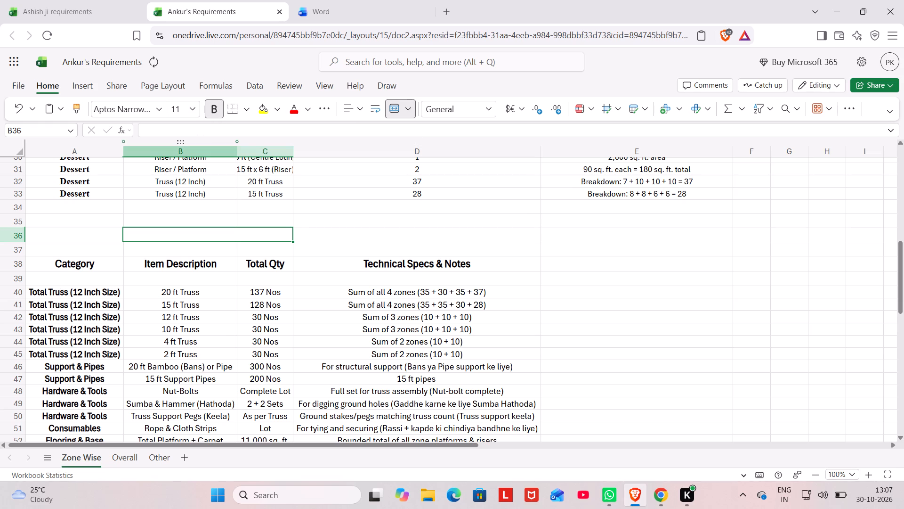
double_click(229, 233)
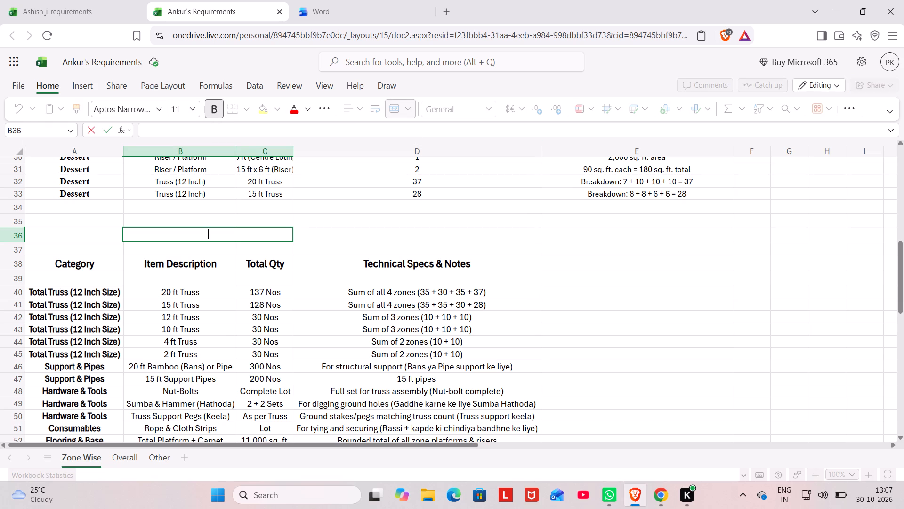
key(shift+o)
key(shift+e)
key(shift+BackSpace)
text(VERALL)
key(BackSpace)
key(BackSpace)
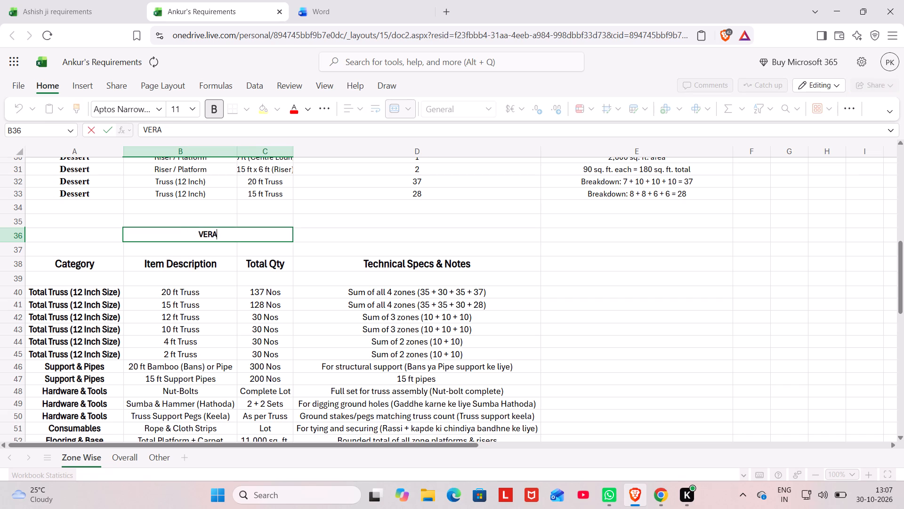
key(BackSpace)
key(BackSpace)
key(BackSpace)
key(BackSpace)
text(OVERALL)
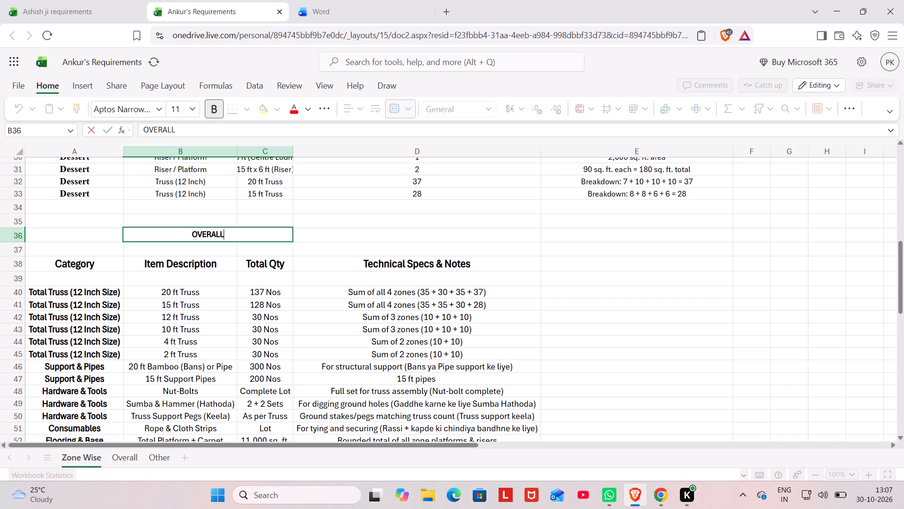
key(Return)
Merge cells B55:C55 below the OVERALL table and enter the bold heading "OTHER".
scroll(288, 288, down, 2)
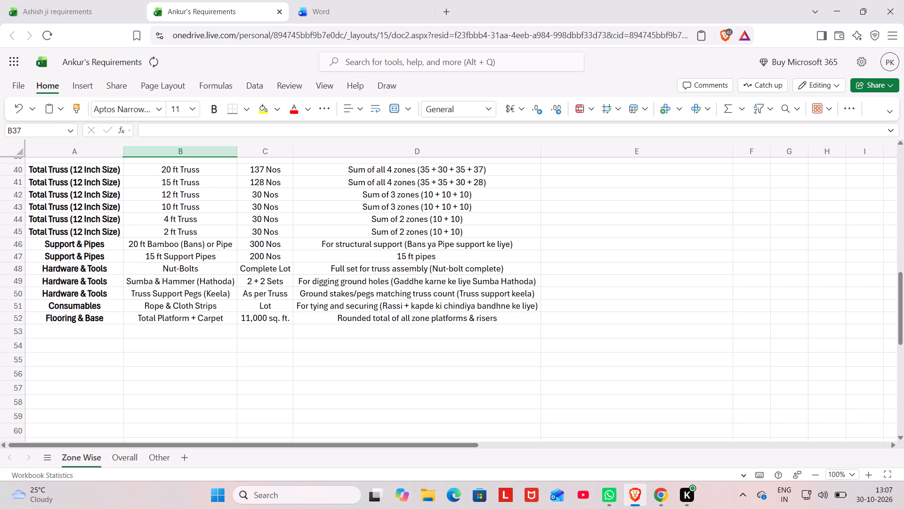
click(217, 362)
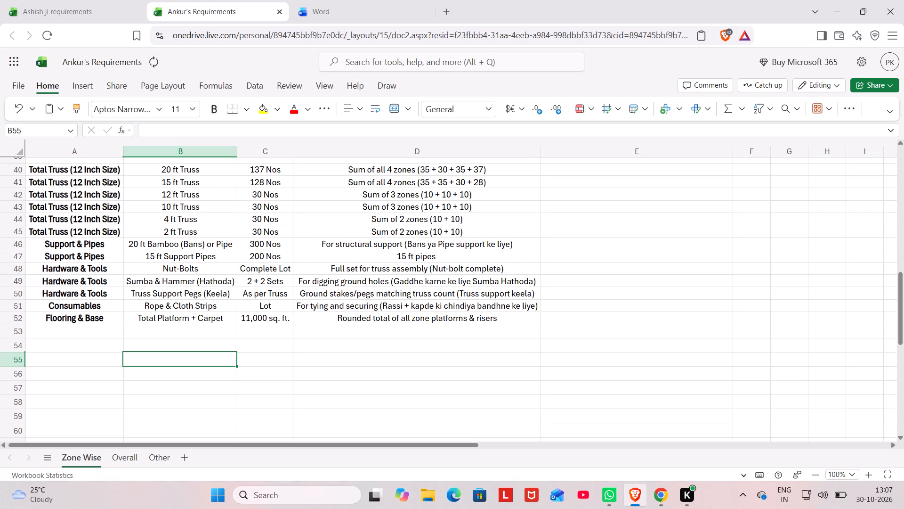
key(shift+Right)
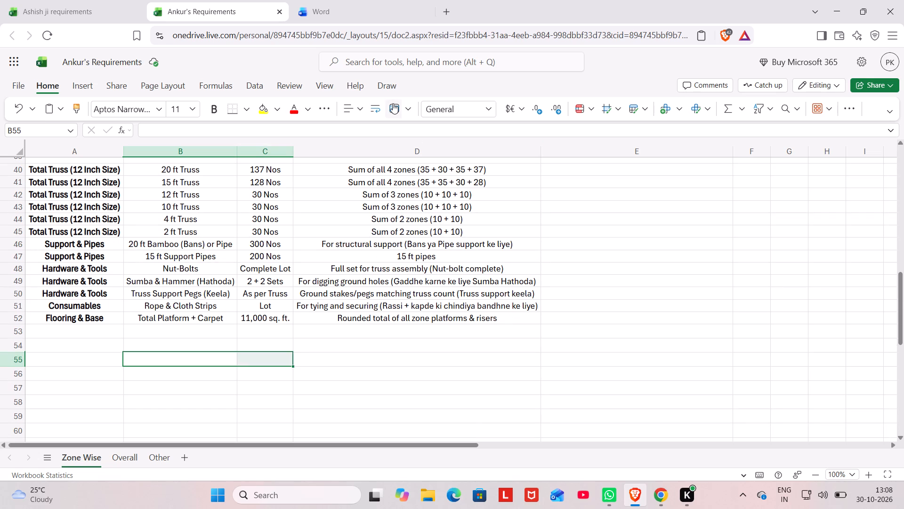
click(393, 103)
click(210, 107)
double_click(228, 359)
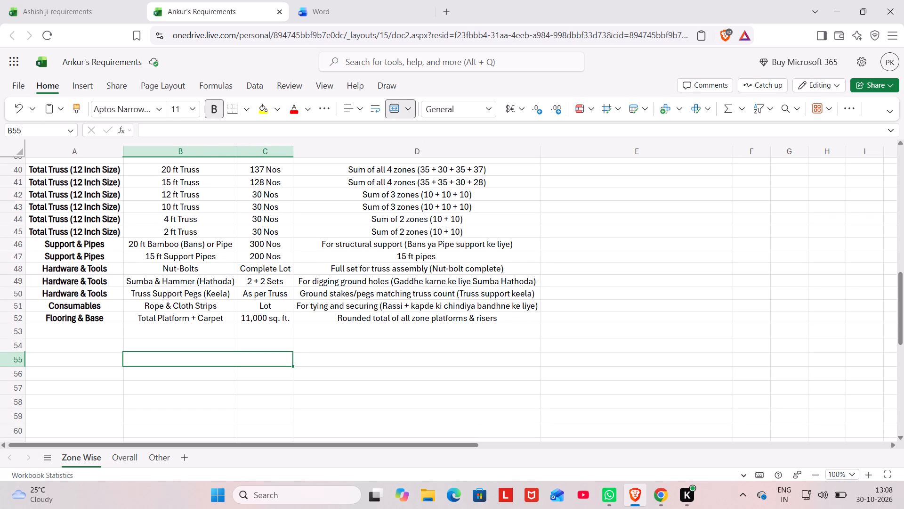
double_click(228, 359)
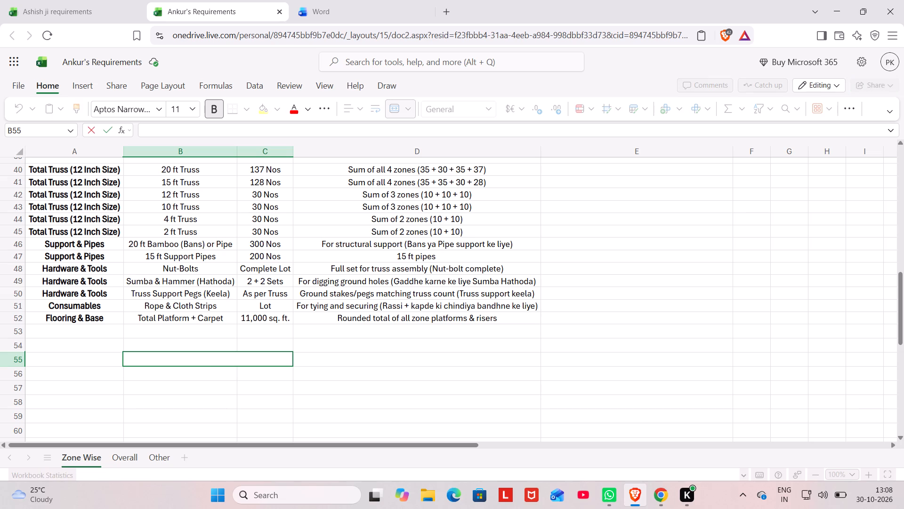
text(OTHER)
key(Return)
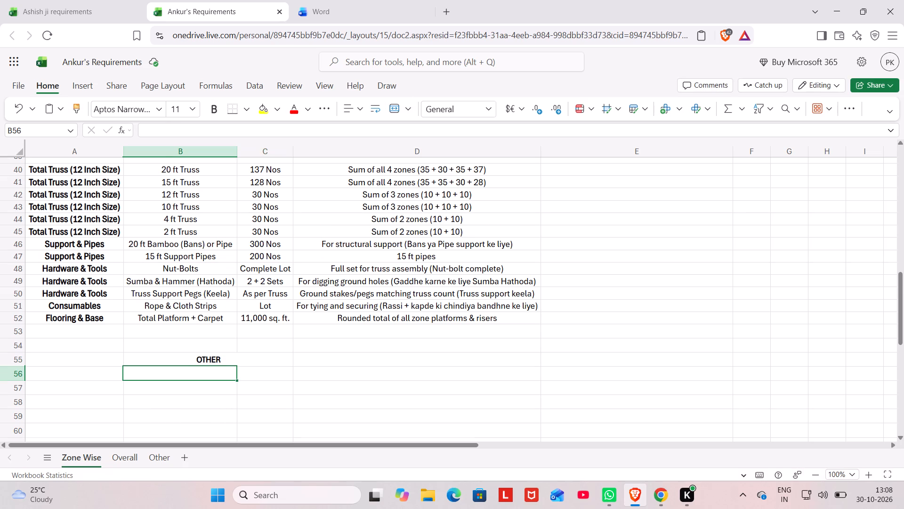
Move the whole Other sheet table (A1:E12) to the Zone Wise sheet below the OTHER heading, starting at cell A56.
scroll(333, 359, down, 1)
click(169, 452)
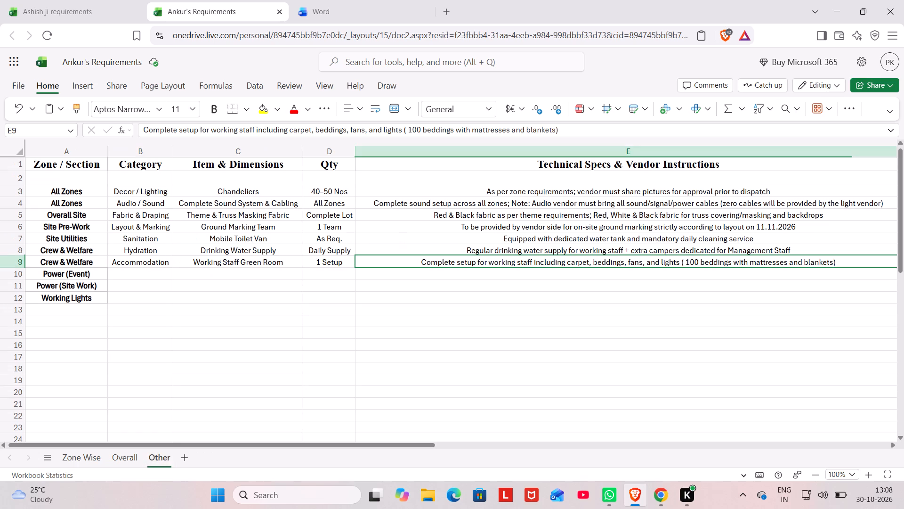
click(63, 161)
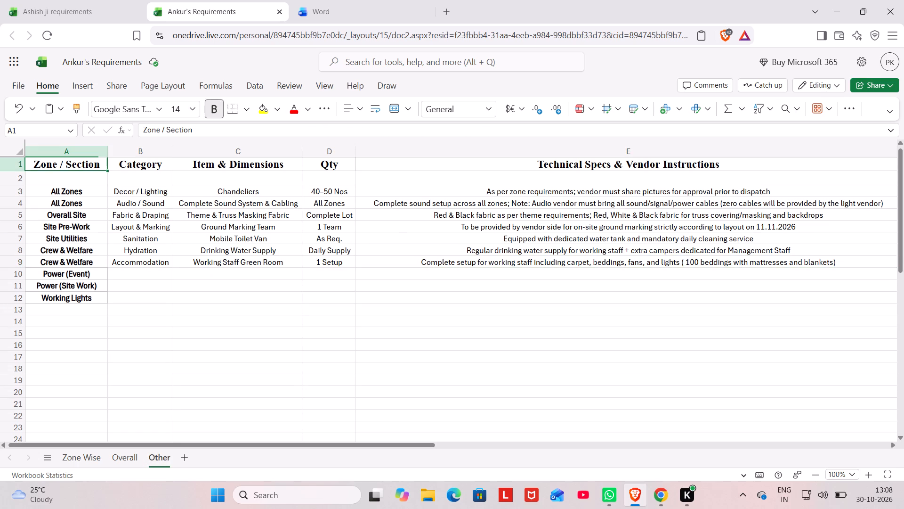
key(shift+Right)
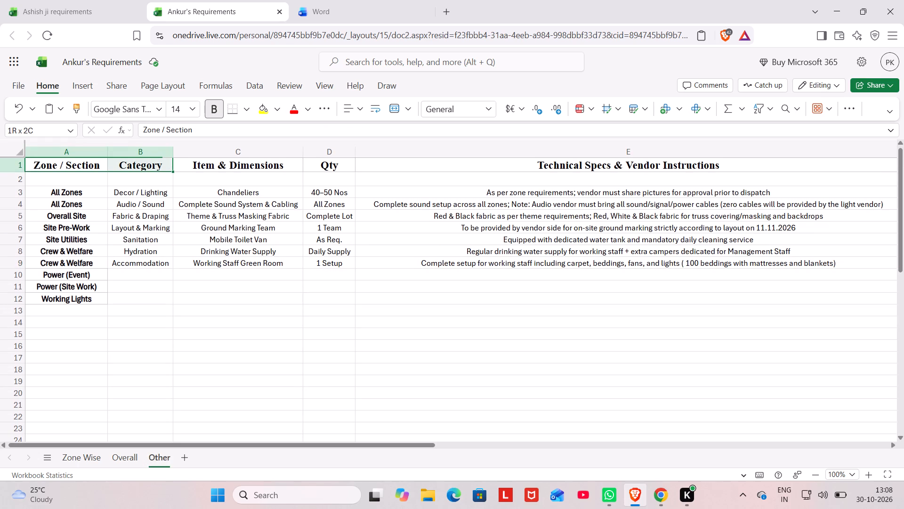
key(ctrl+shift+Right)
key(ctrl+shift+Down)
key(ctrl+shift+Down)
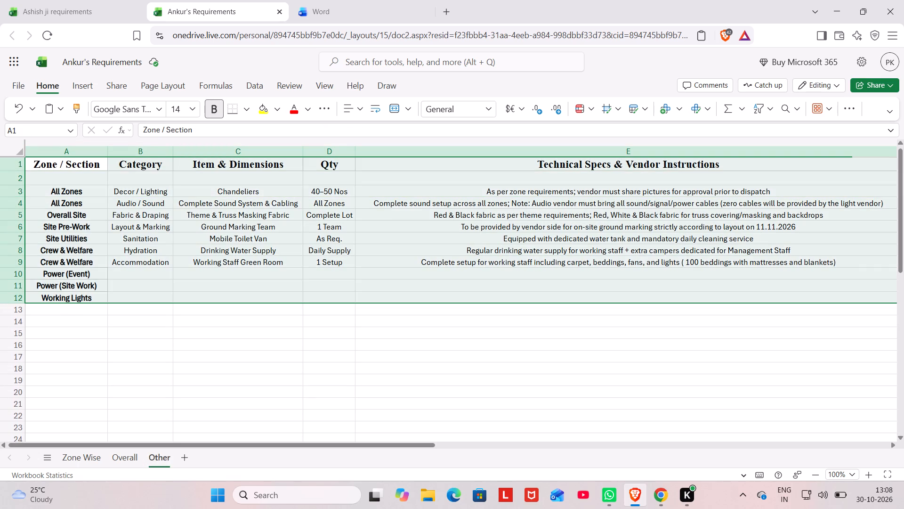
key(ctrl+x)
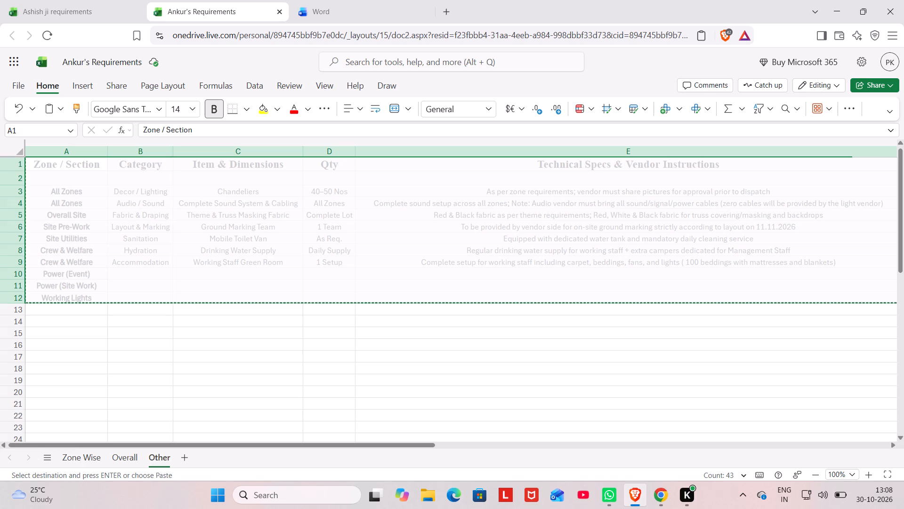
click(80, 450)
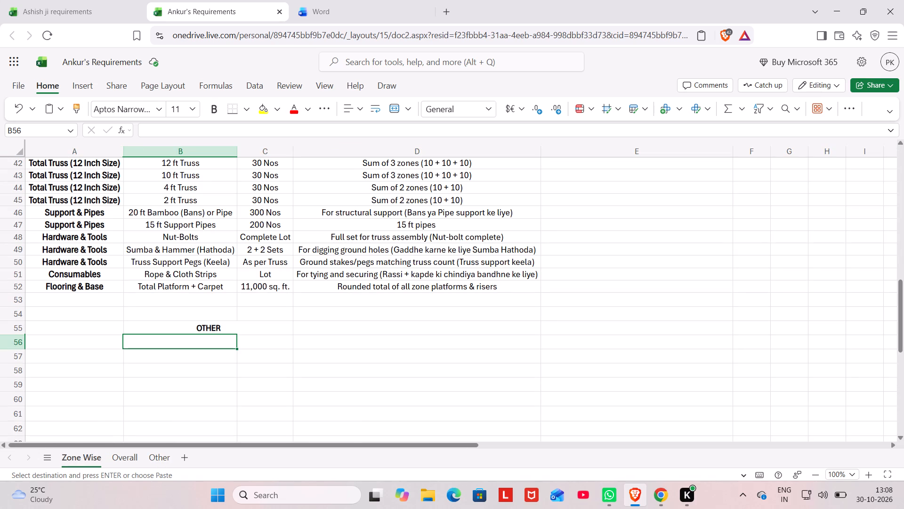
click(93, 341)
key(ctrl+v)
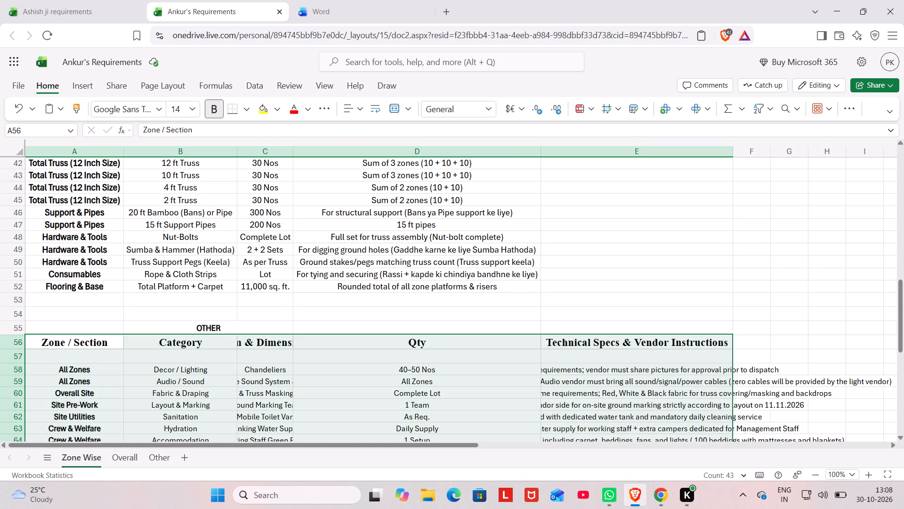
Insert a blank row above row 56, between the OTHER heading and the moved table's header row.
scroll(277, 354, down, 3)
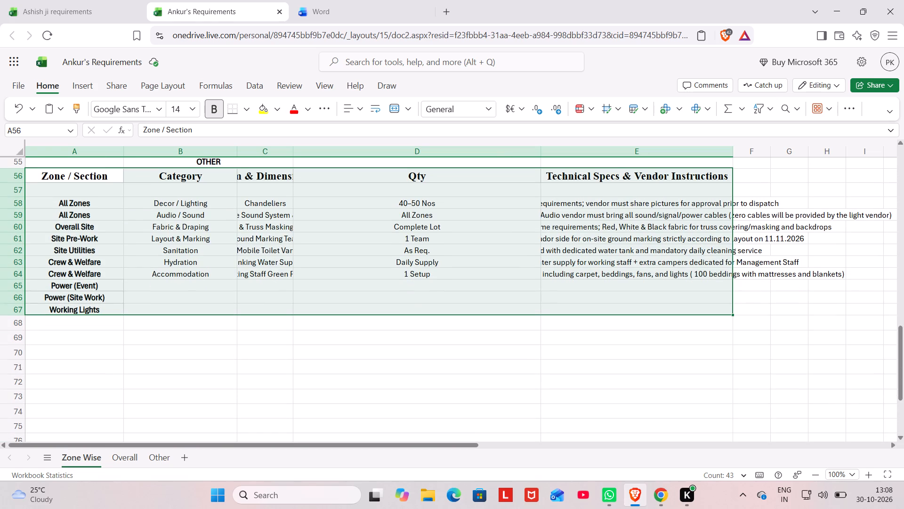
click(198, 316)
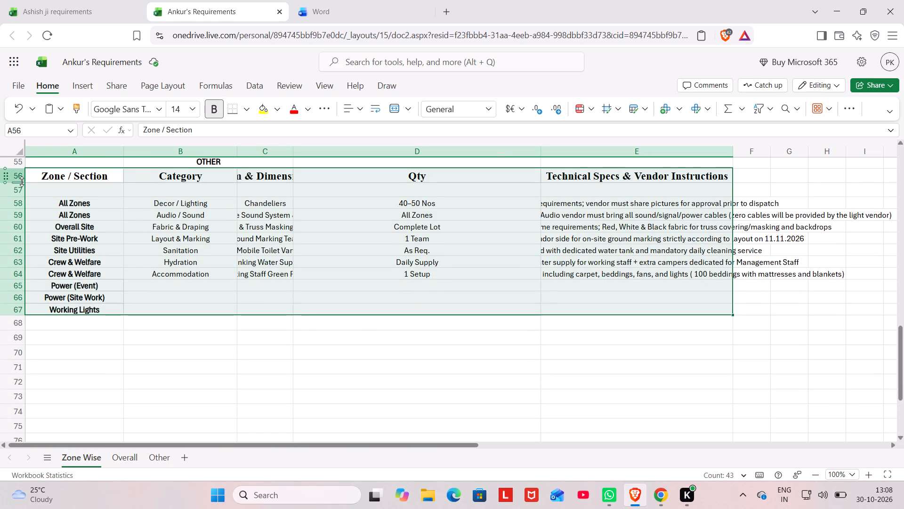
click(21, 181)
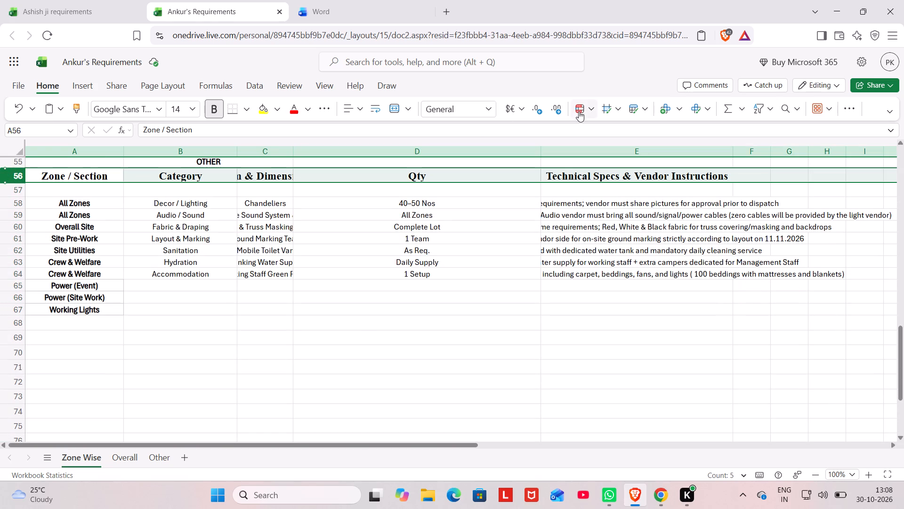
click(680, 106)
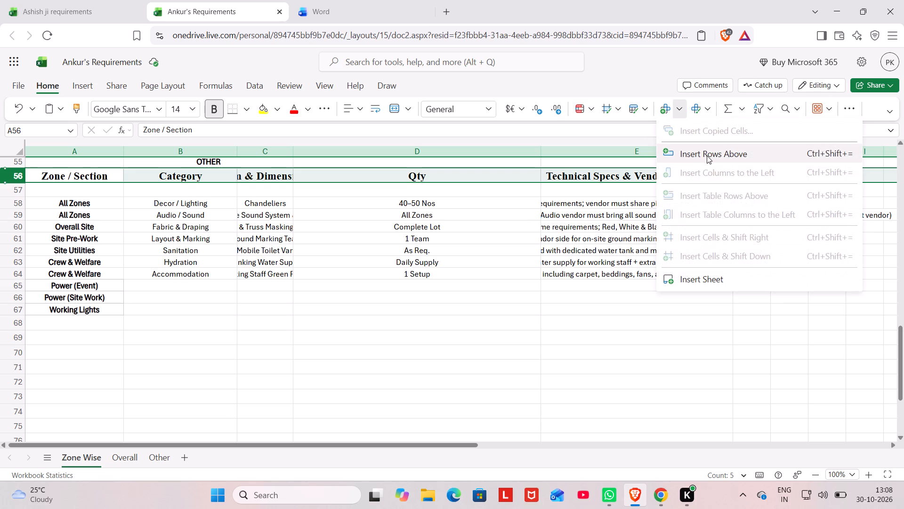
click(708, 155)
click(573, 371)
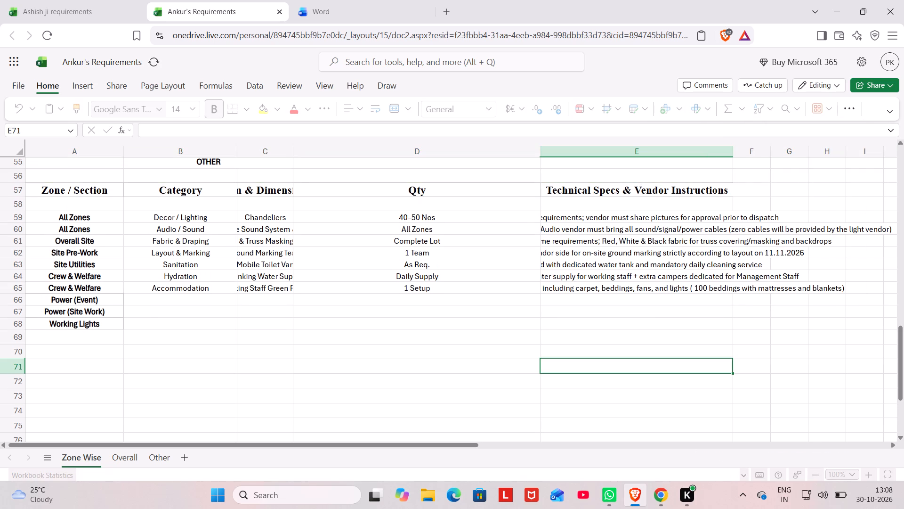
AutoFit the column widths of the entire Zone Wise sheet.
scroll(572, 315, up, 4)
scroll(572, 315, down, 2)
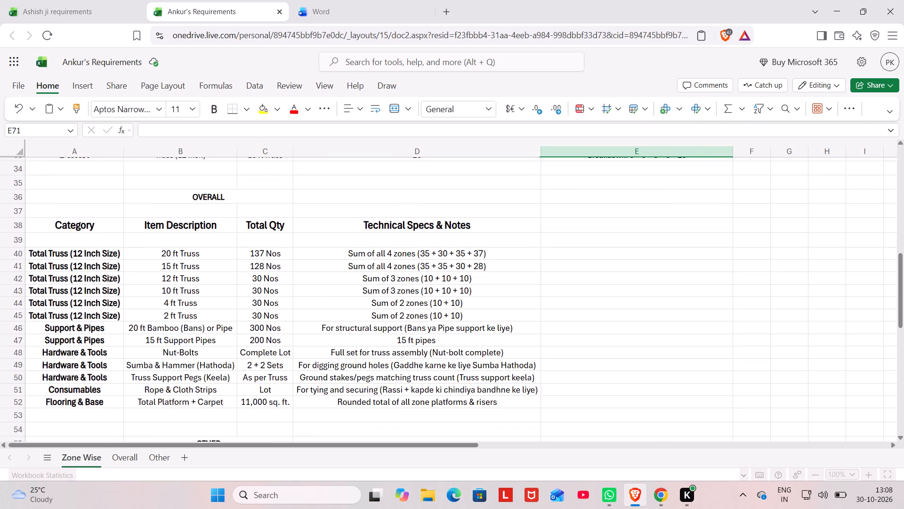
scroll(572, 315, down, 4)
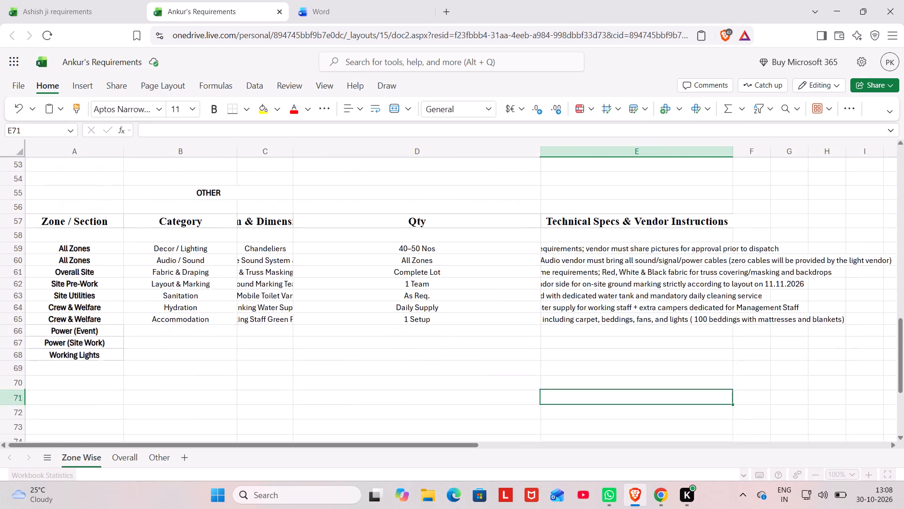
scroll(572, 315, up, 5)
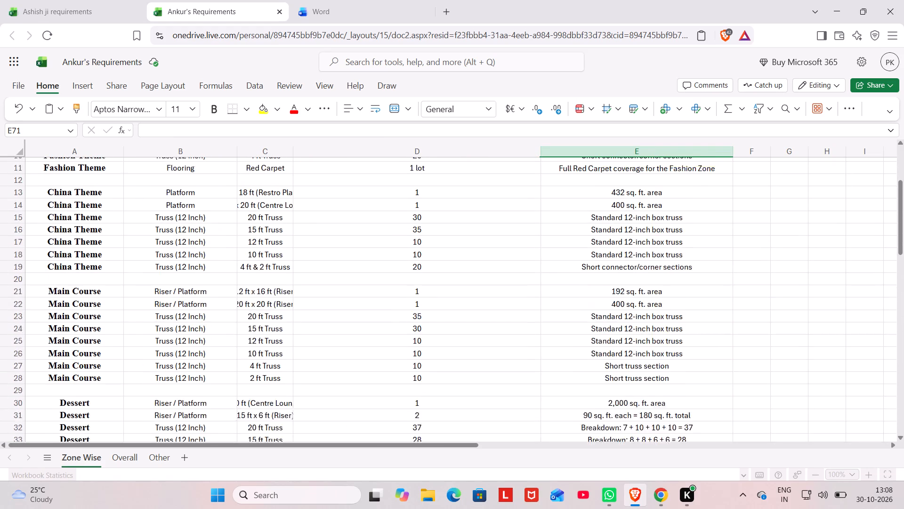
scroll(572, 315, up, 1)
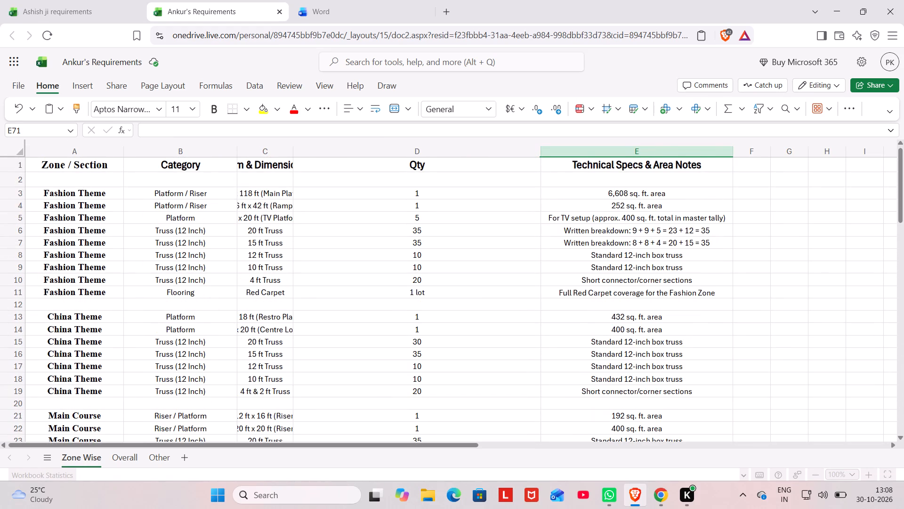
key(ctrl+a)
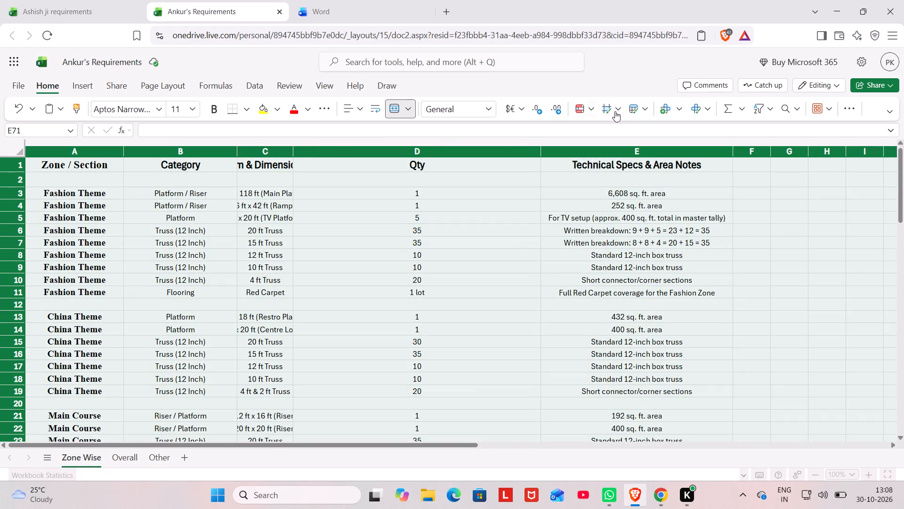
click(705, 107)
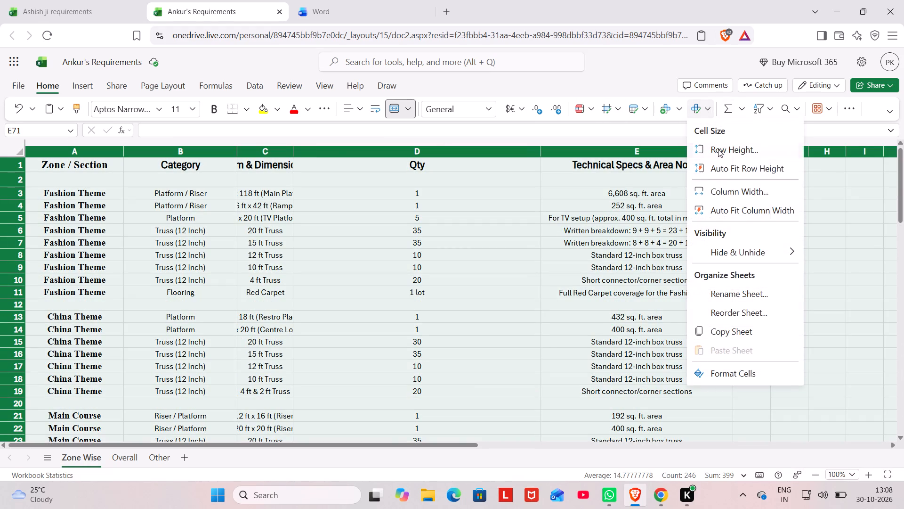
click(745, 214)
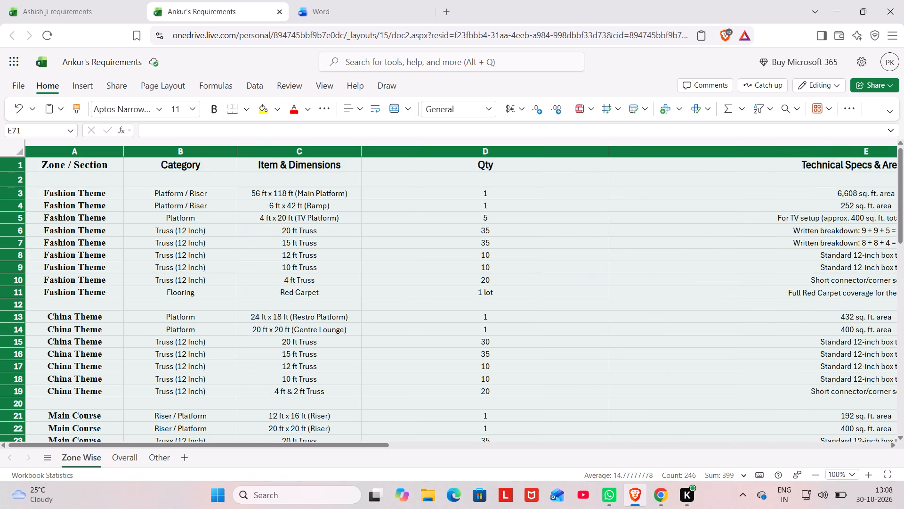
click(658, 254)
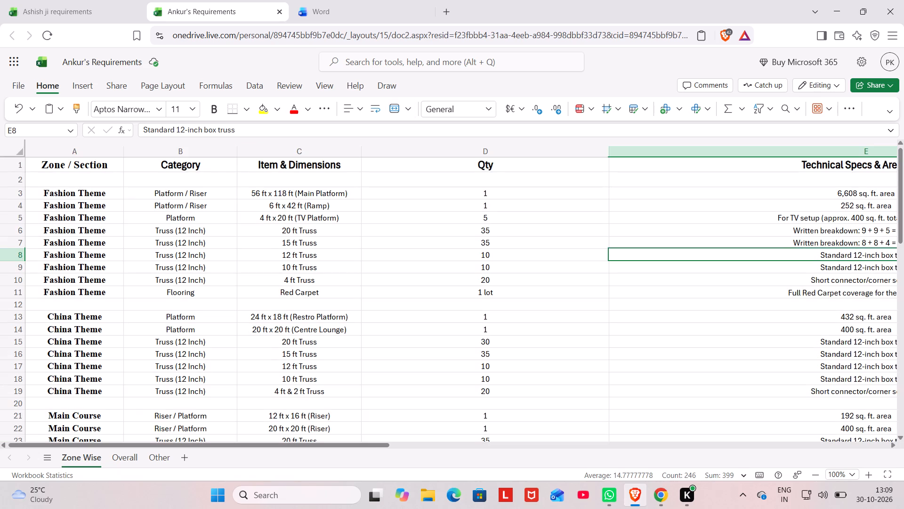
Examine the Zone Wise sheet from the OTHER table back up to row 1, checking the column fit and the OTHER and OVERALL heading rows.
scroll(658, 254, down, 8)
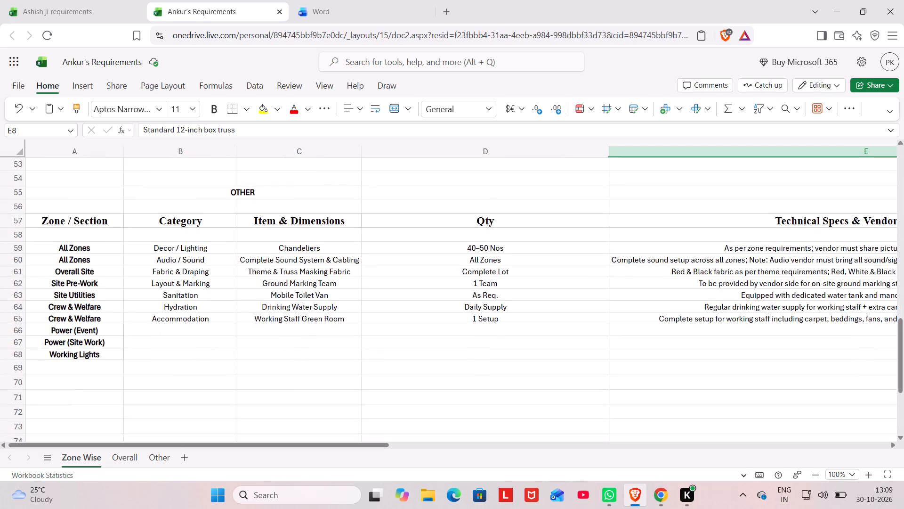
scroll(658, 254, up, 3)
scroll(658, 254, down, 2)
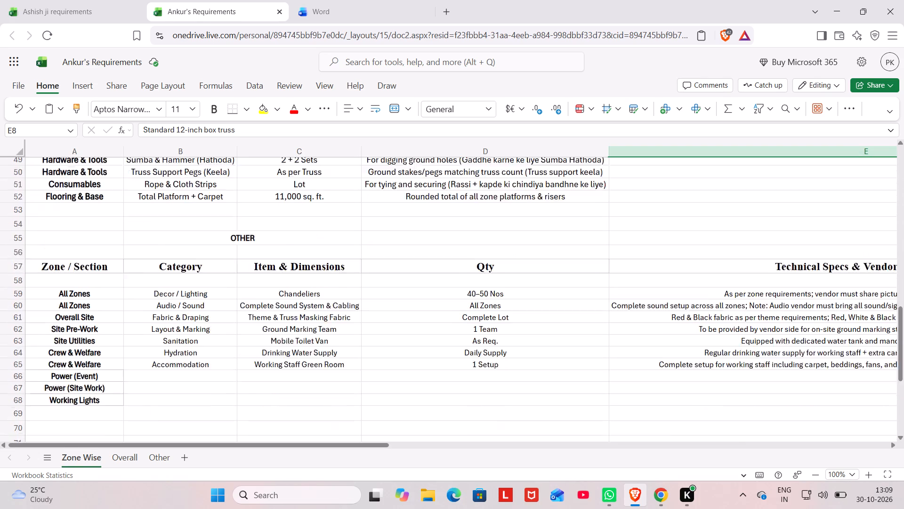
scroll(658, 254, down, 1)
scroll(658, 254, up, 1)
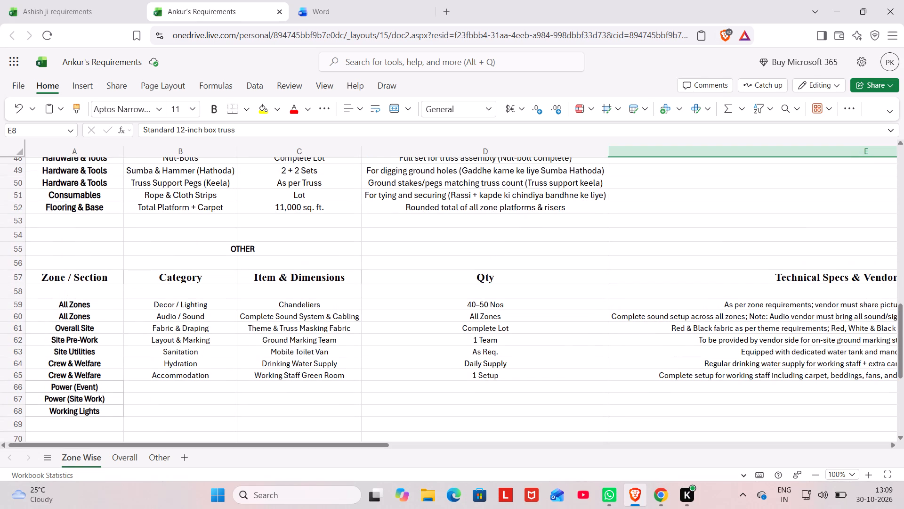
click(19, 247)
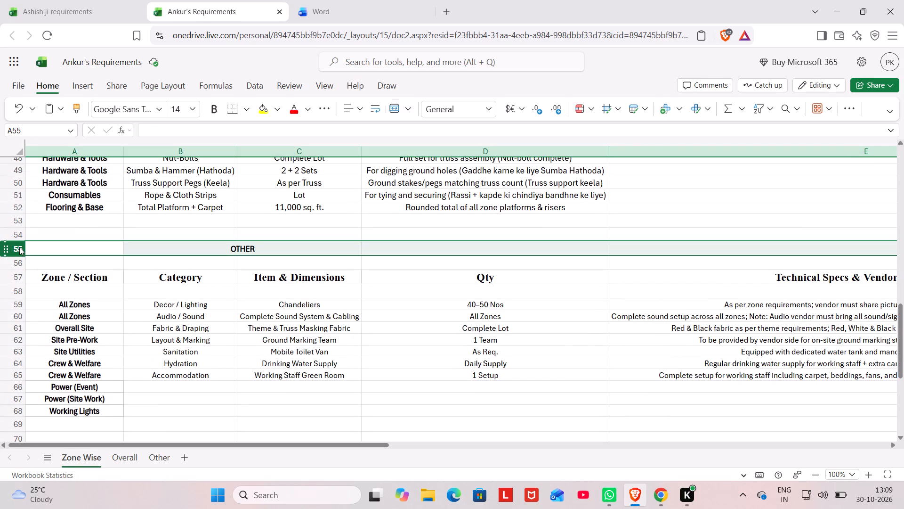
scroll(107, 227, up, 4)
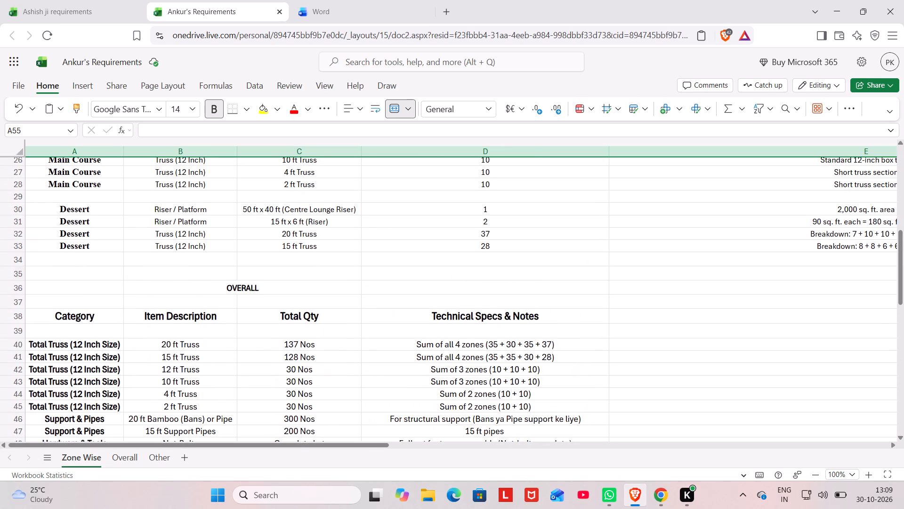
ctrl+click(15, 291)
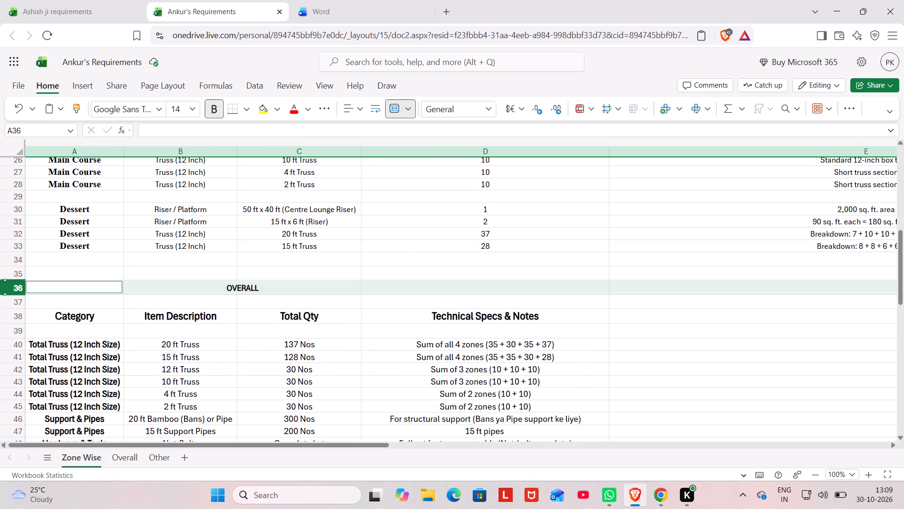
click(228, 241)
scroll(239, 271, up, 5)
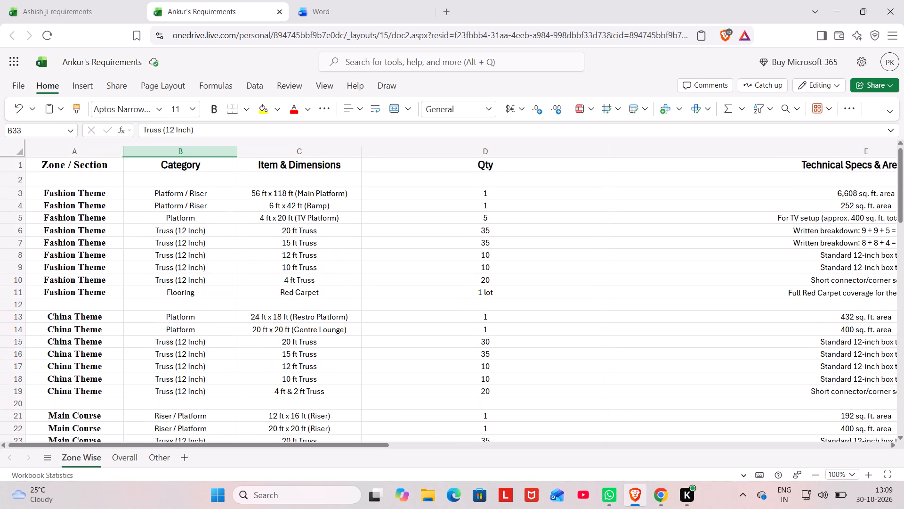
Insert two blank rows above the header row at the top of the Zone Wise sheet.
click(7, 165)
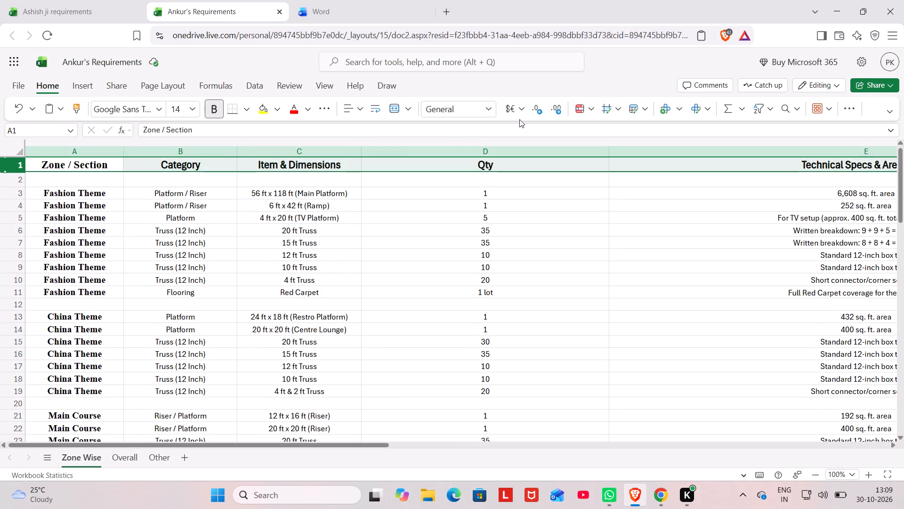
click(682, 109)
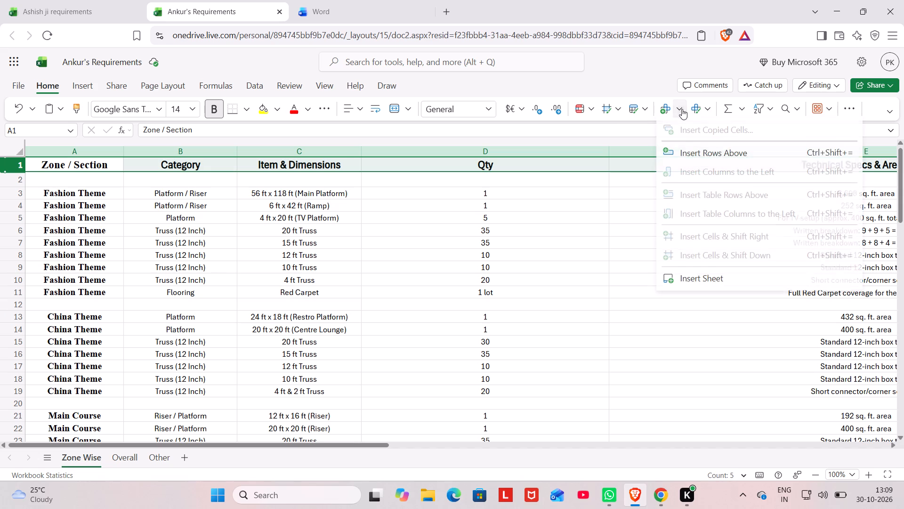
click(692, 156)
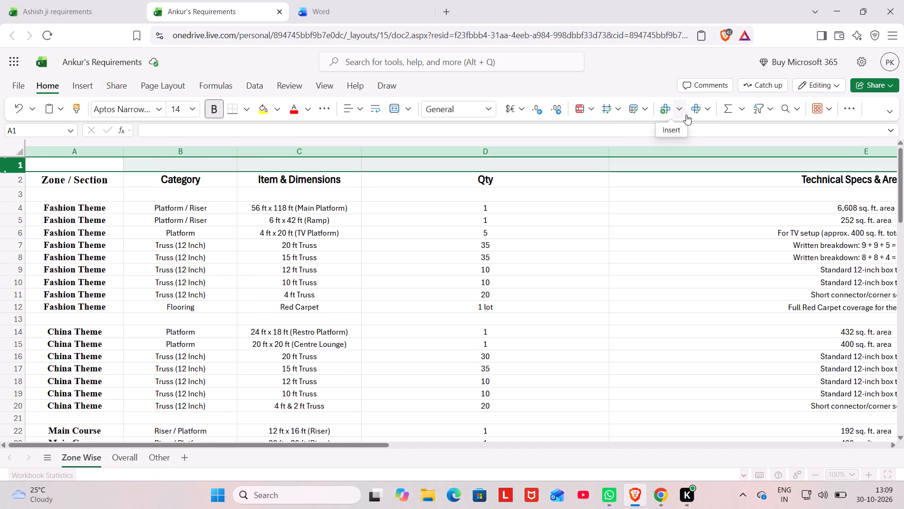
click(682, 105)
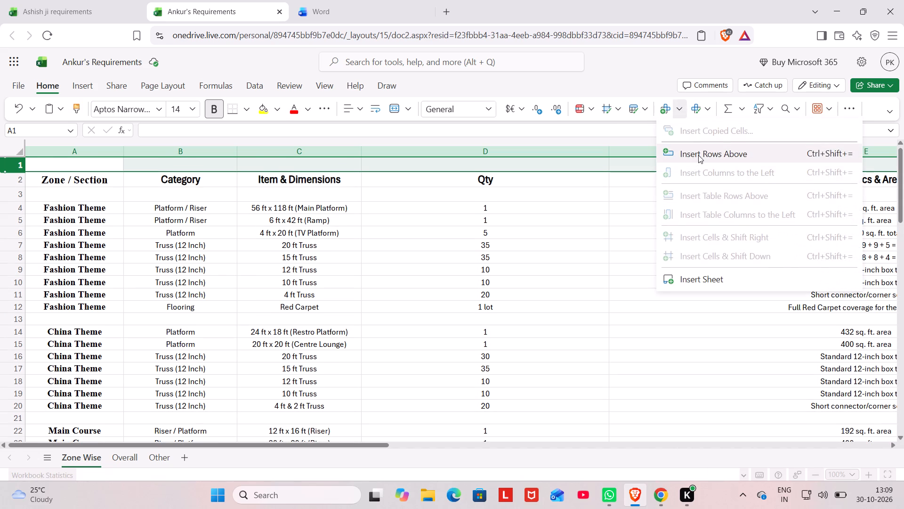
click(698, 155)
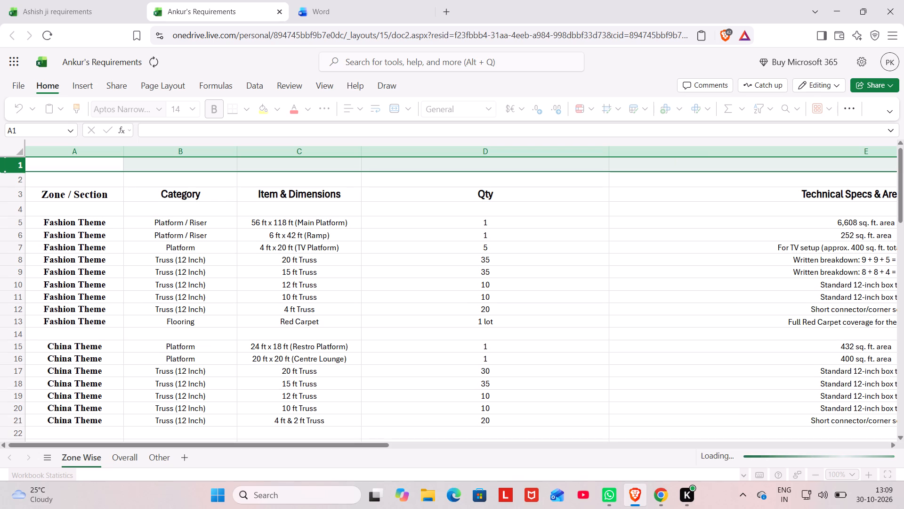
Merge and centre cells B1:C1 and enter the heading ZONE WISE in the merged cell.
click(223, 166)
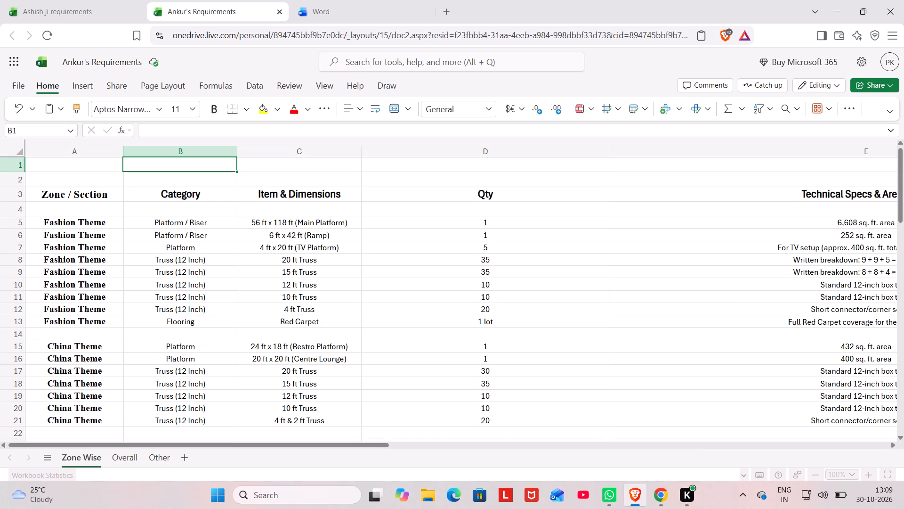
key(shift+Right)
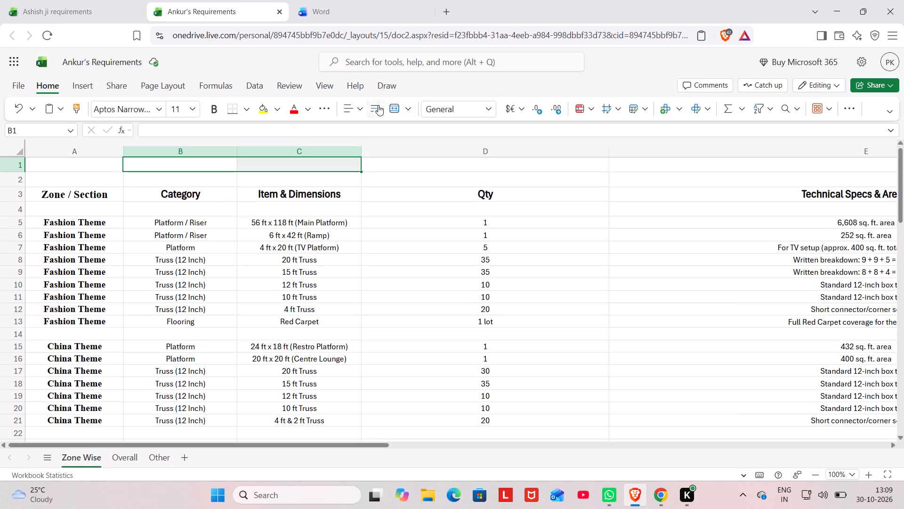
click(394, 105)
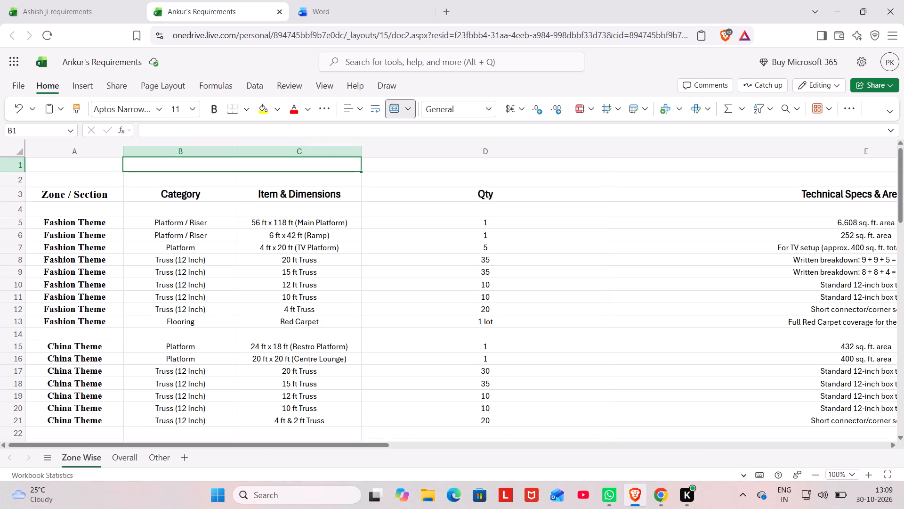
double_click(315, 166)
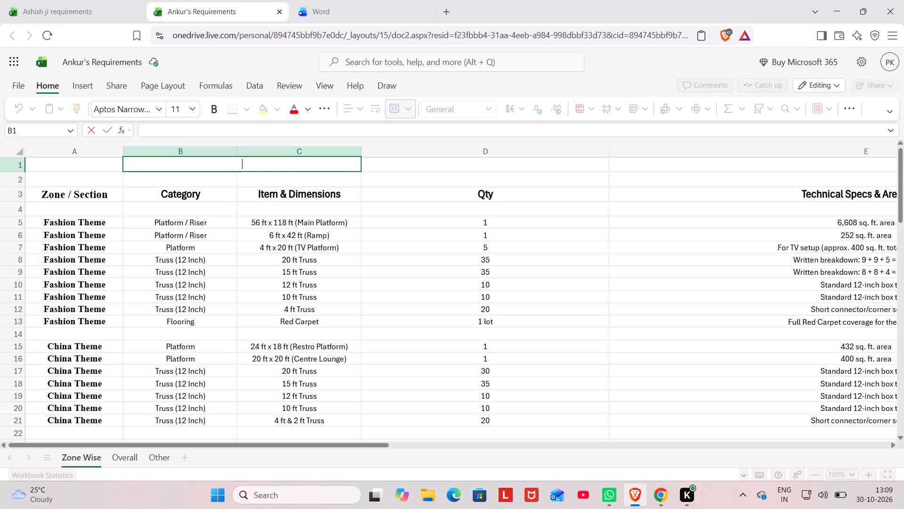
text(ZONE)
key(minus)
key(BackSpace)
key(space)
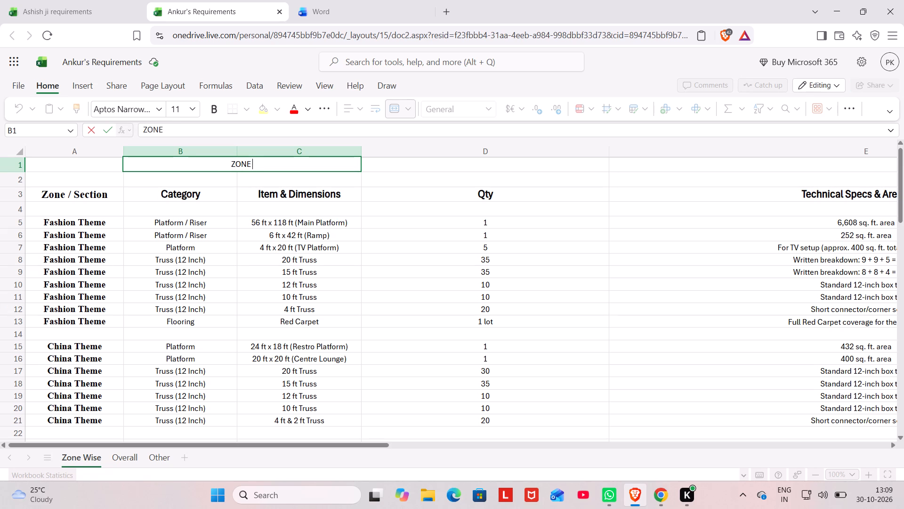
text(WISW)
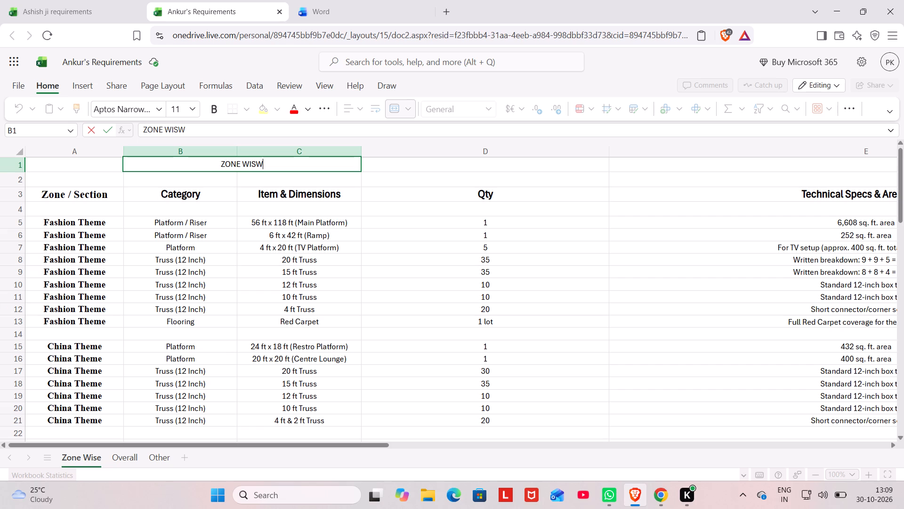
key(BackSpace)
key(shift+e)
Make the whole ZONE WISE heading text in row 1 bold.
double_click(238, 166)
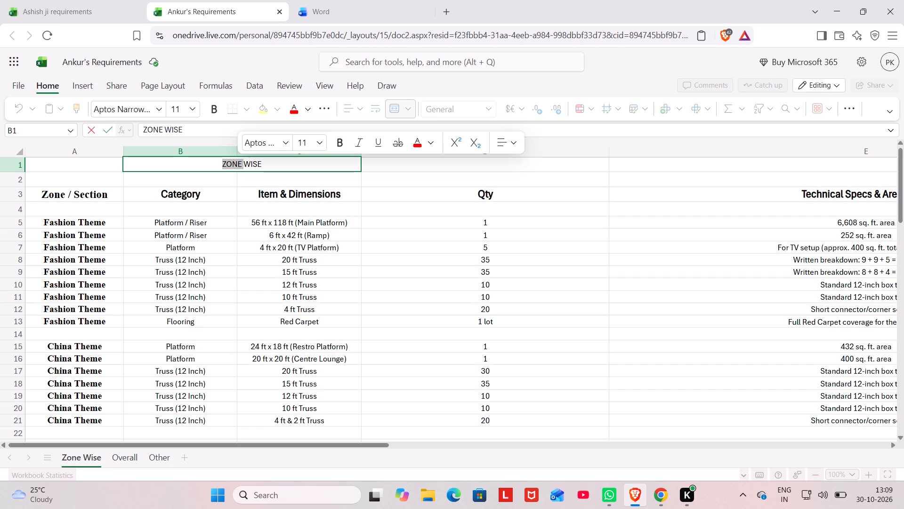
key(ctrl+Right)
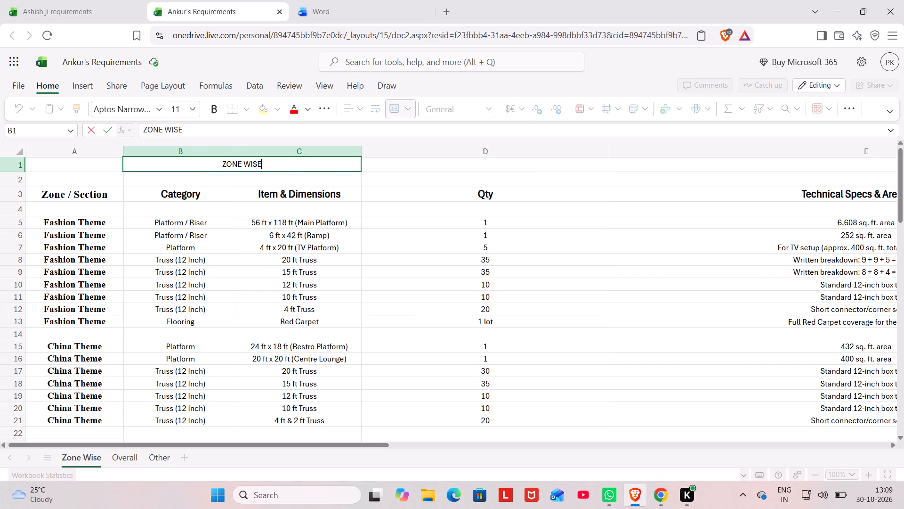
key(ctrl+shift+Left)
key(ctrl+shift+Left)
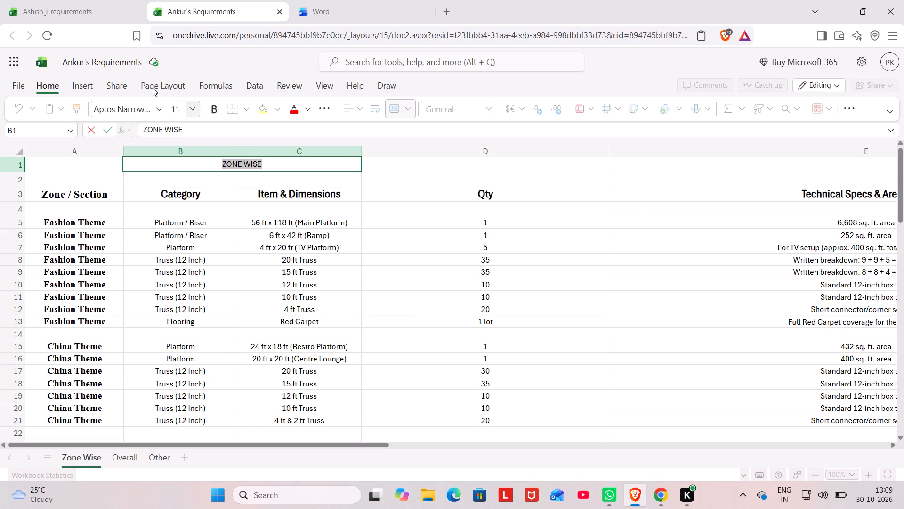
click(214, 108)
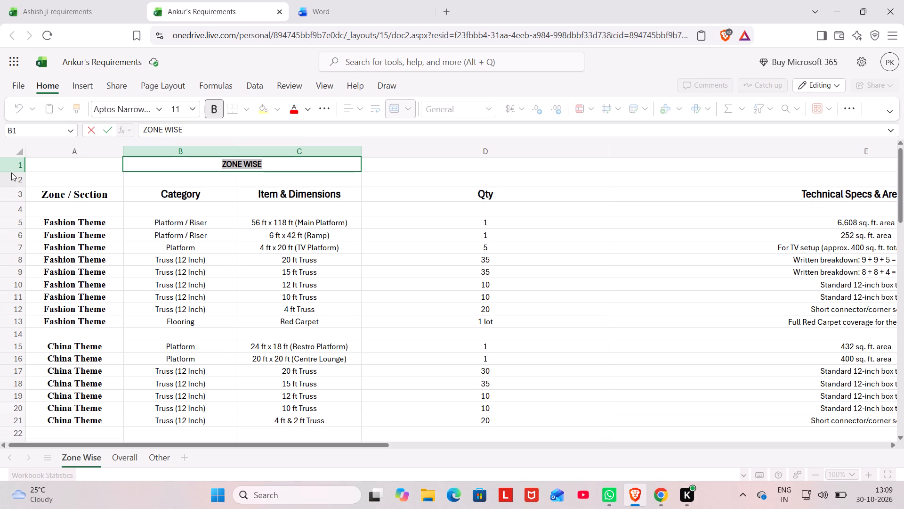
click(13, 167)
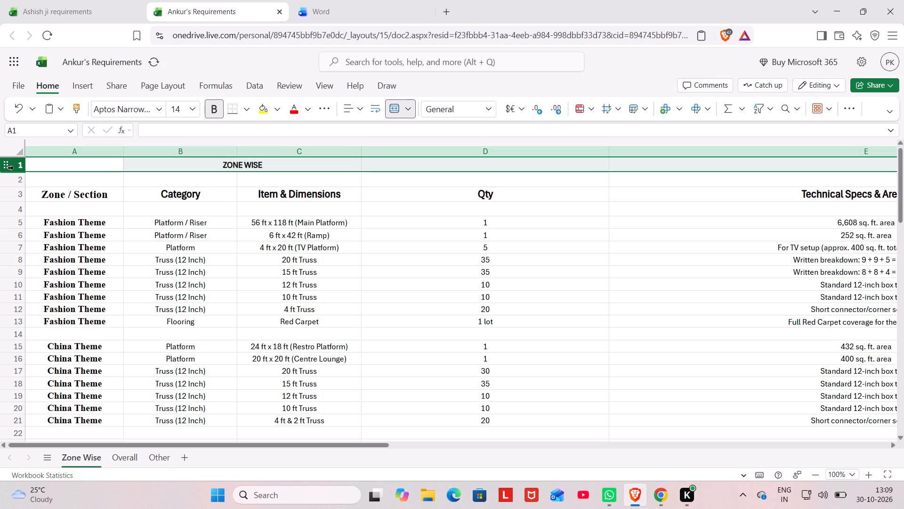
Insert one more blank row directly below the OVERALL heading, as row 39.
ctrl+scroll(13, 167, right, 1)
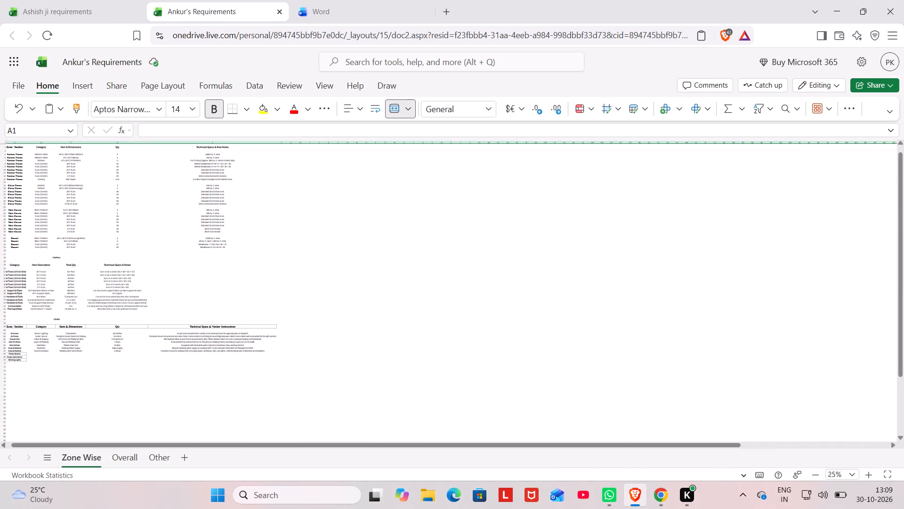
ctrl+click(0, 259)
click(124, 245)
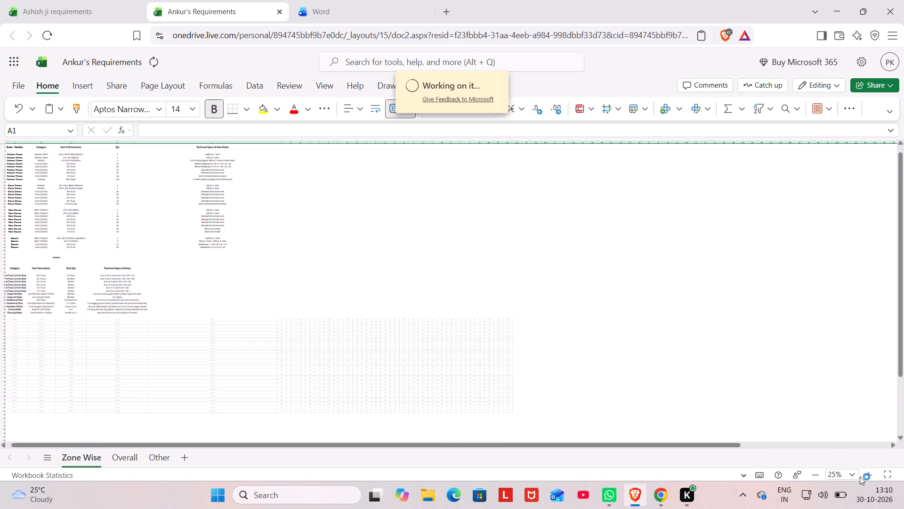
click(837, 475)
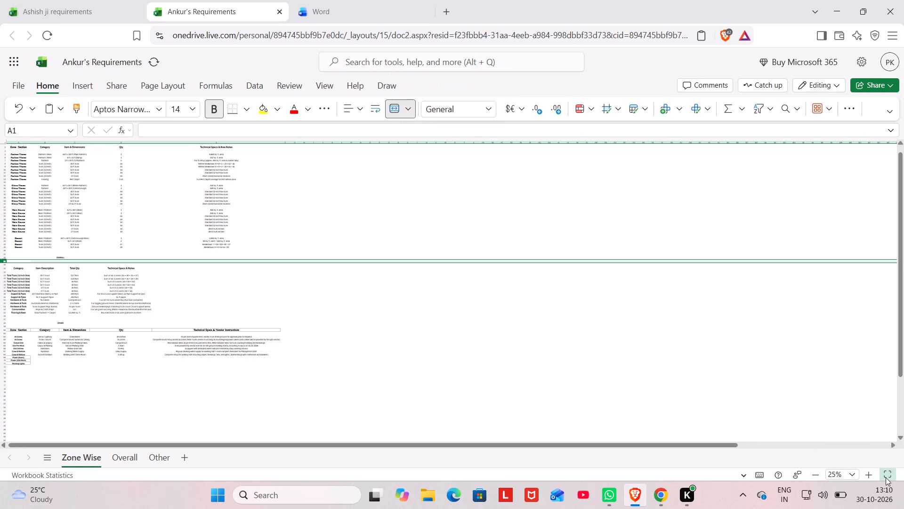
Examine the Zone Wise sheet around row 39 and through the zone tables down to the OVERALL section.
click(867, 477)
click(867, 477)
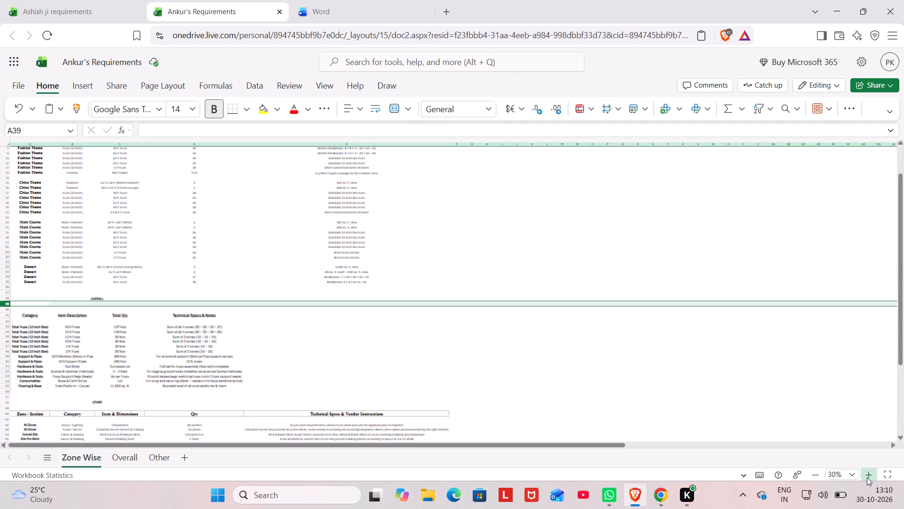
triple_click(867, 477)
double_click(867, 477)
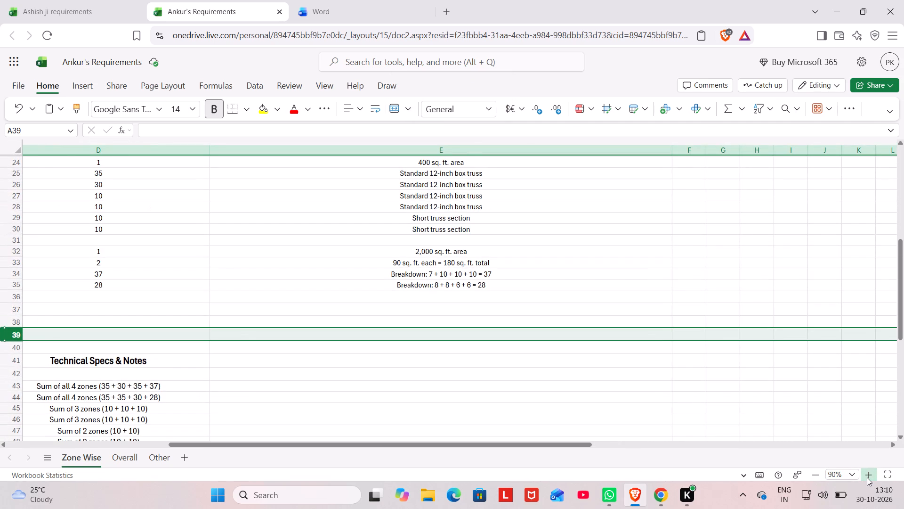
triple_click(867, 477)
click(867, 477)
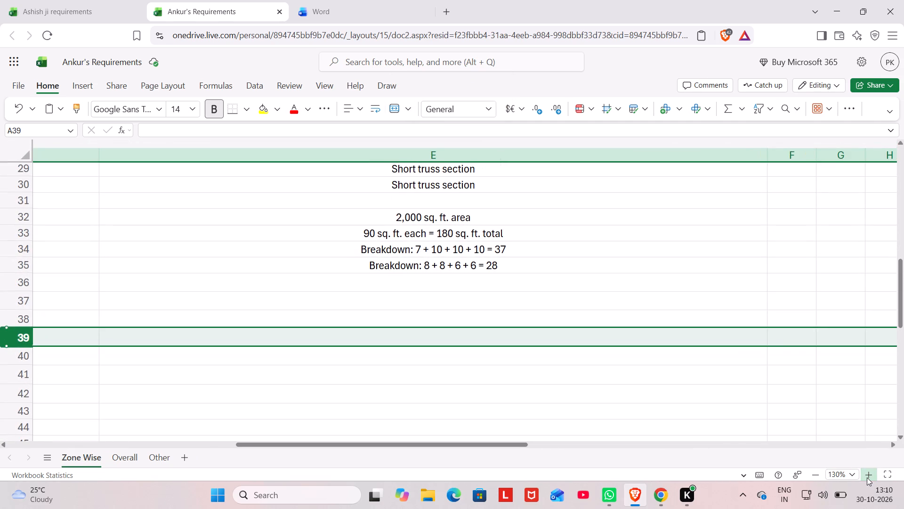
double_click(814, 472)
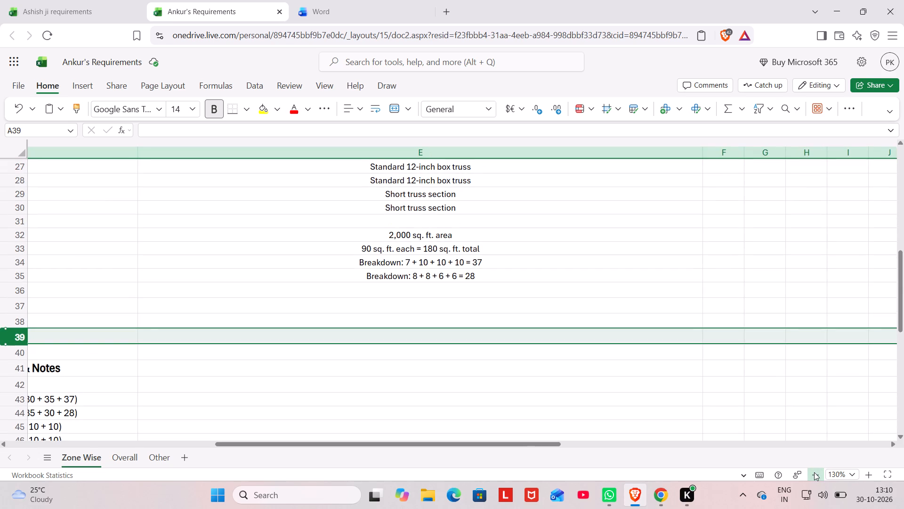
click(814, 472)
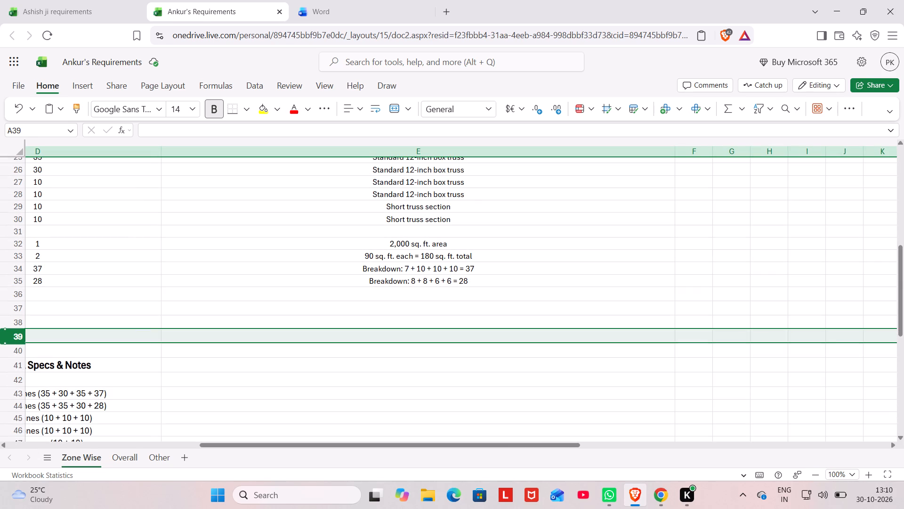
scroll(399, 407, up, 8)
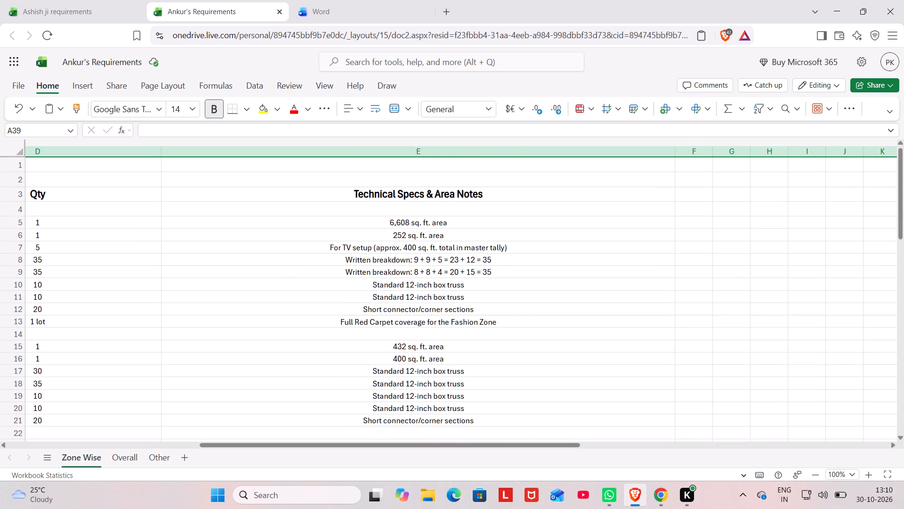
scroll(547, 276, right, 9)
scroll(547, 276, down, 1)
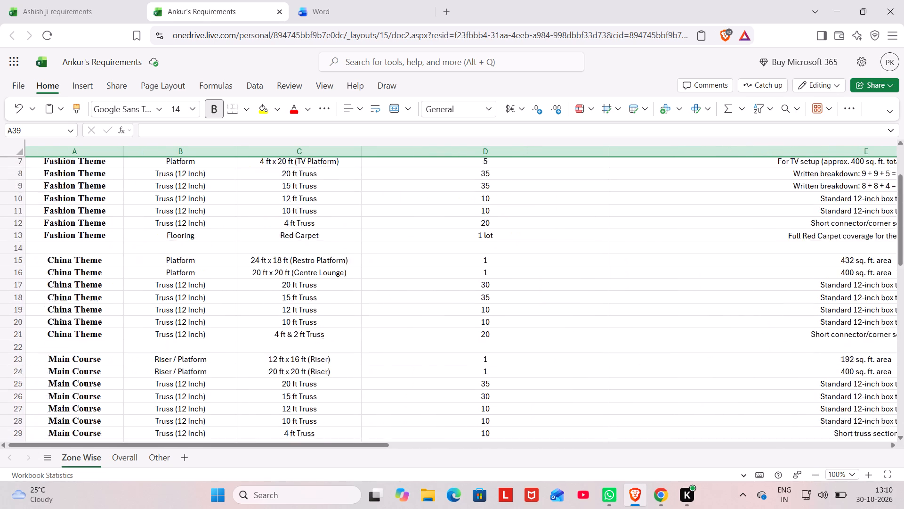
scroll(547, 276, down, 4)
Set the font size of the ZONE WISE, OVERALL and OTHER heading rows (1, 38 and 58) to 16.
scroll(547, 276, up, 4)
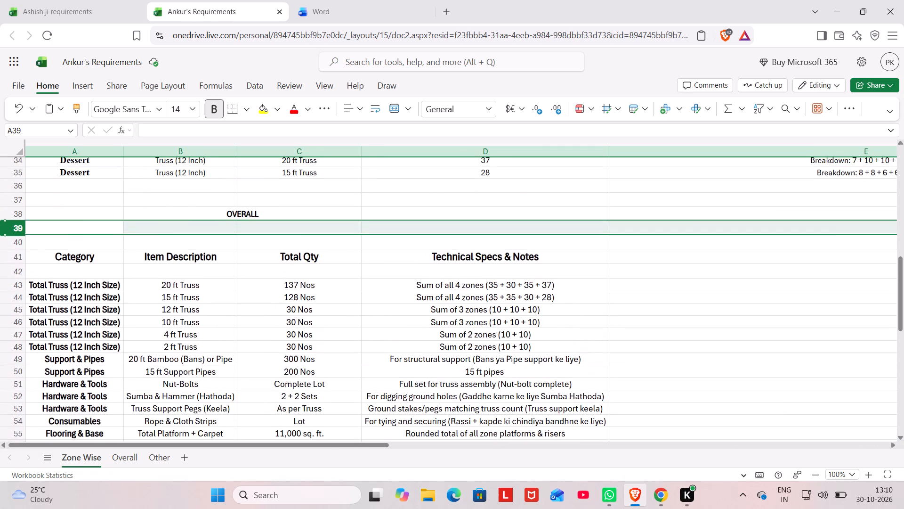
scroll(547, 276, up, 3)
click(14, 166)
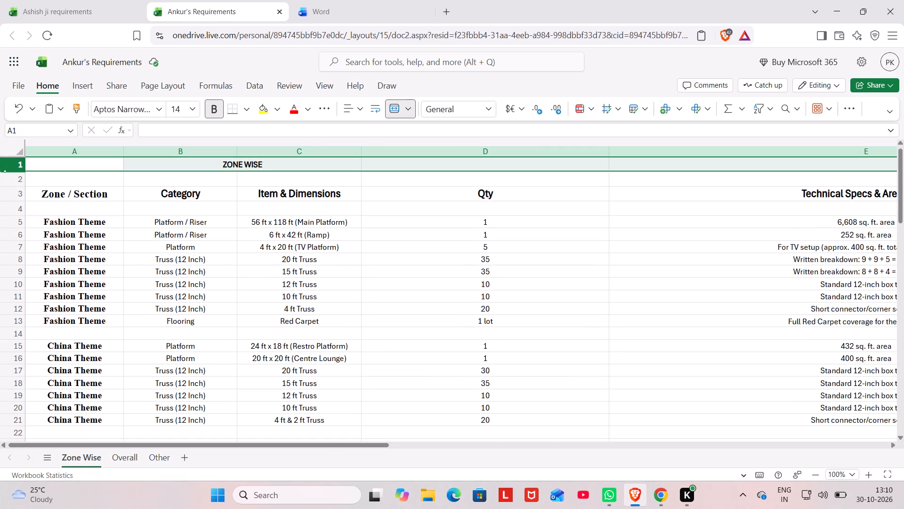
scroll(194, 304, down, 3)
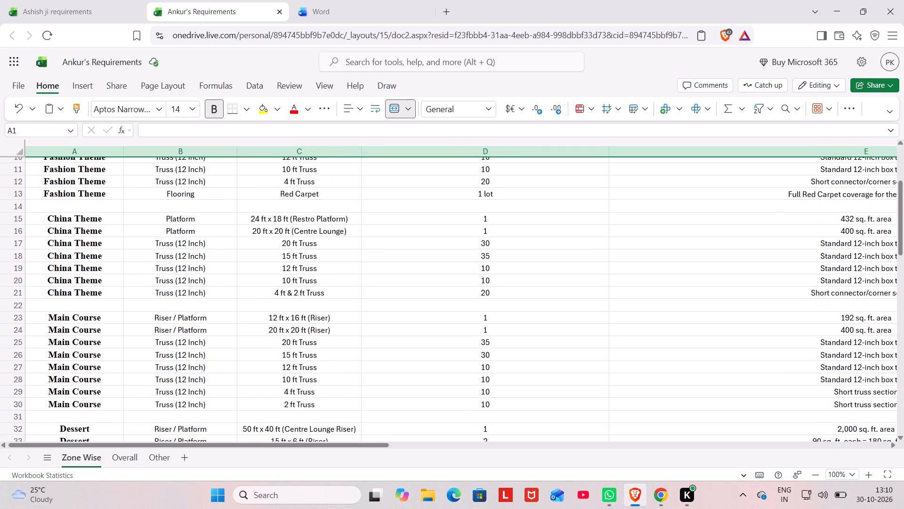
scroll(194, 304, down, 3)
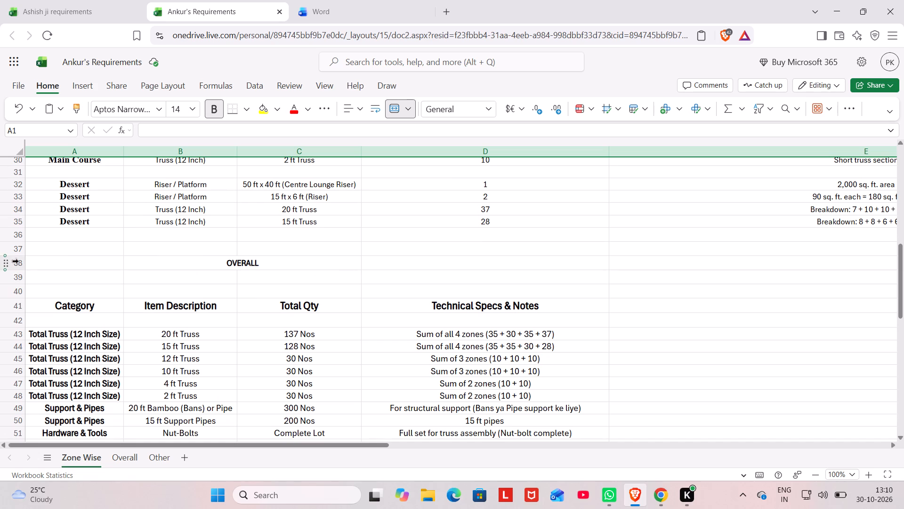
ctrl+click(18, 261)
scroll(182, 286, down, 3)
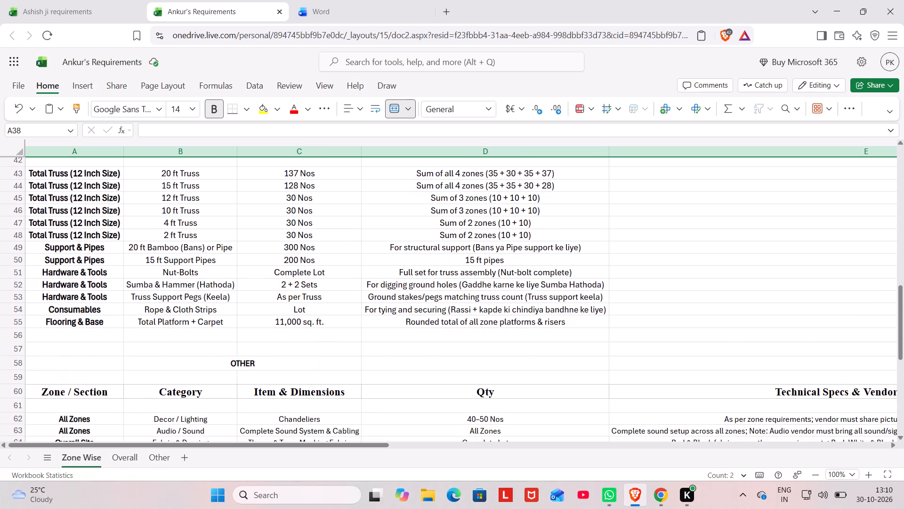
scroll(182, 286, down, 1)
ctrl+click(16, 245)
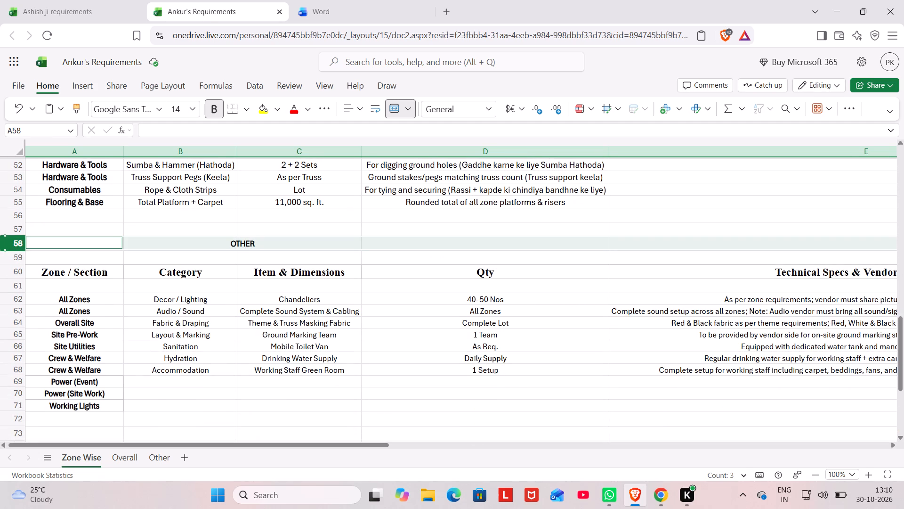
click(185, 107)
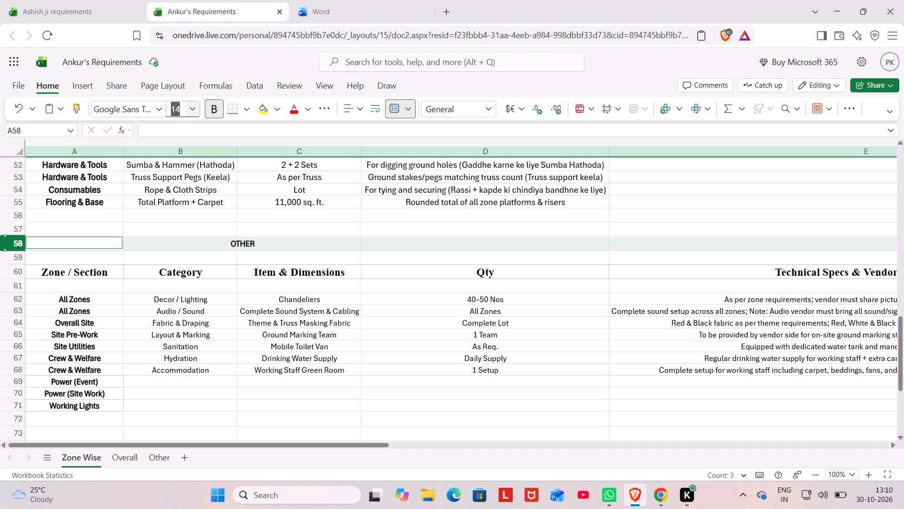
text(16)
key(Return)
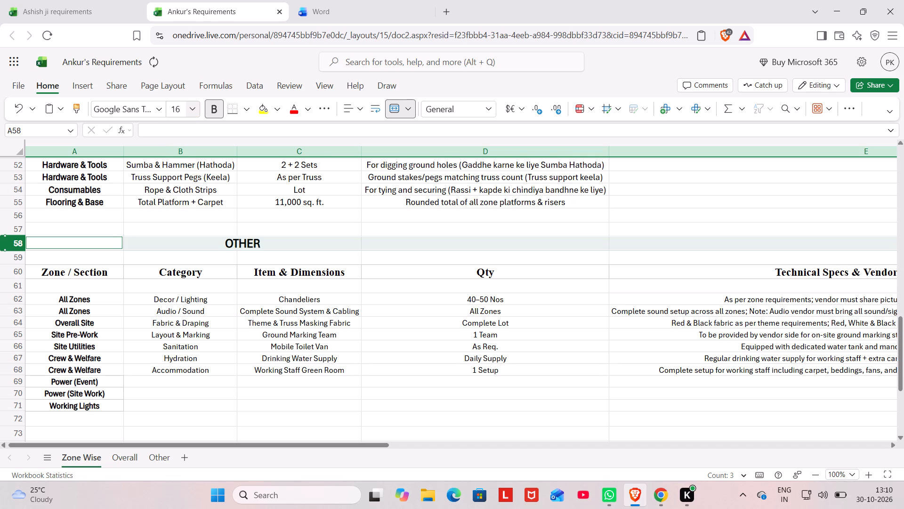
click(329, 235)
Examine the ZONE WISE, OVERALL and OTHER headings and their tables throughout the Zone Wise sheet.
scroll(329, 235, up, 4)
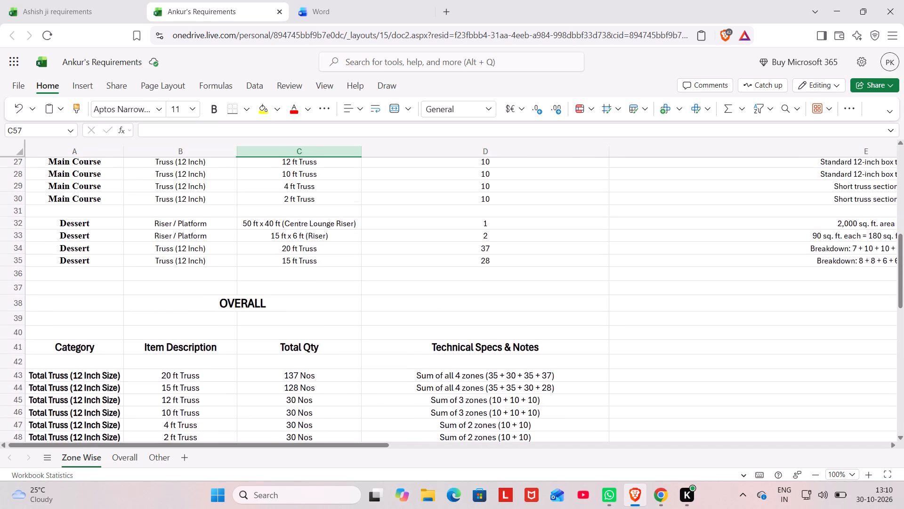
scroll(329, 235, up, 6)
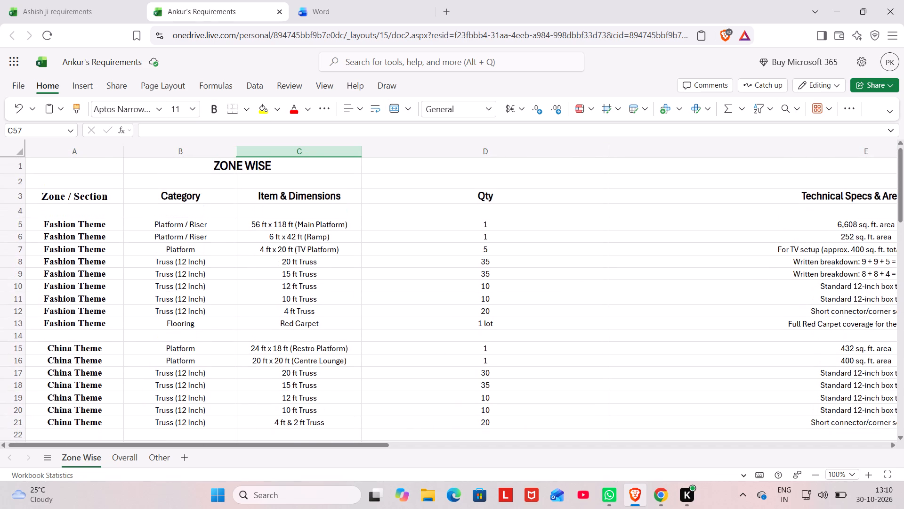
scroll(329, 235, down, 4)
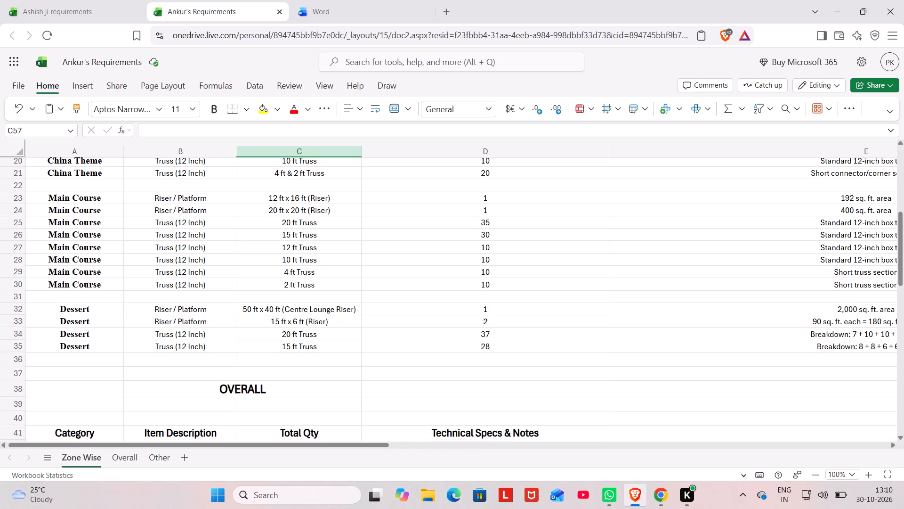
scroll(329, 235, down, 3)
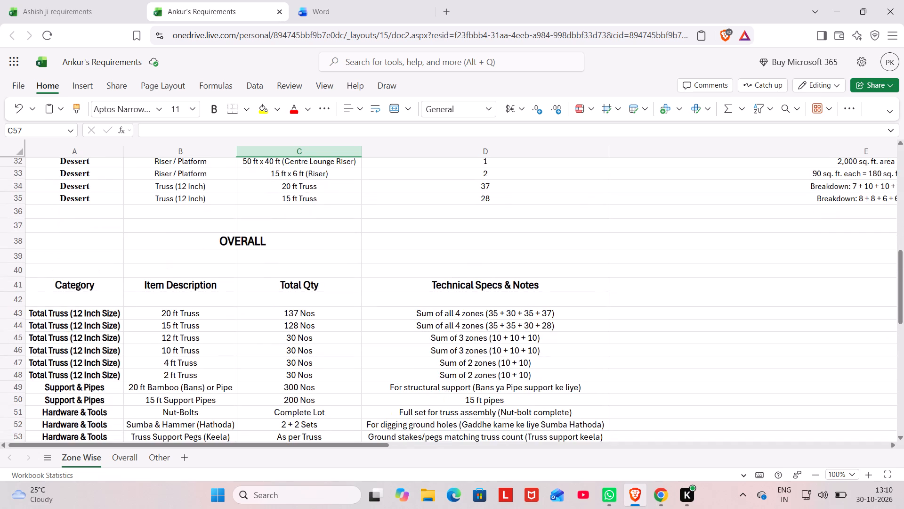
scroll(329, 235, down, 3)
scroll(329, 235, up, 4)
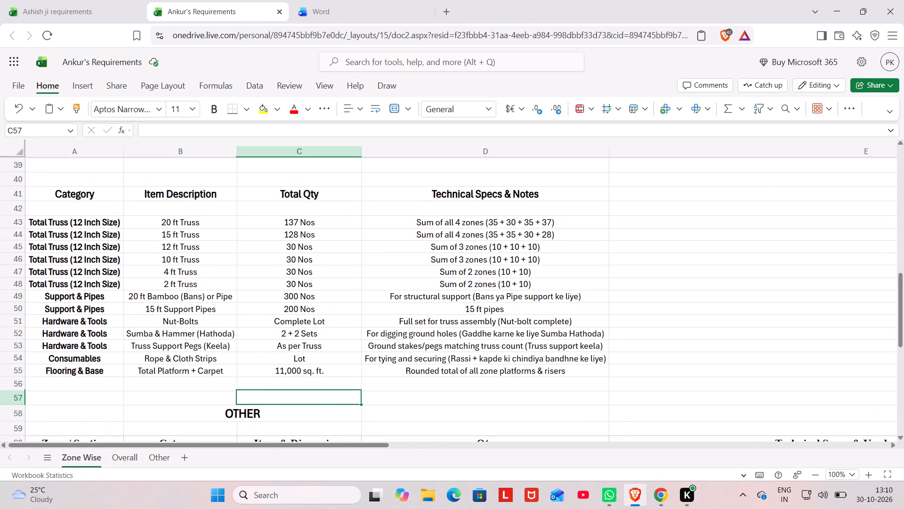
scroll(329, 235, up, 3)
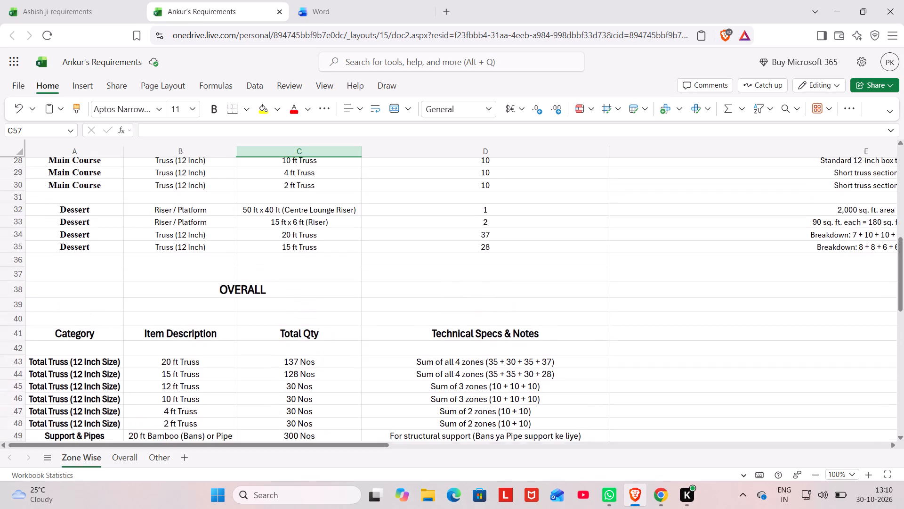
scroll(329, 235, up, 3)
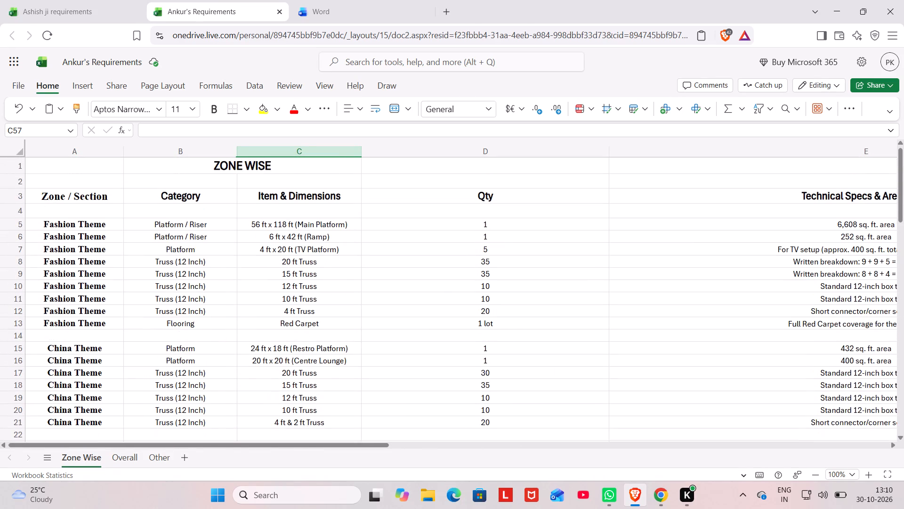
scroll(329, 235, down, 1)
scroll(329, 235, up, 7)
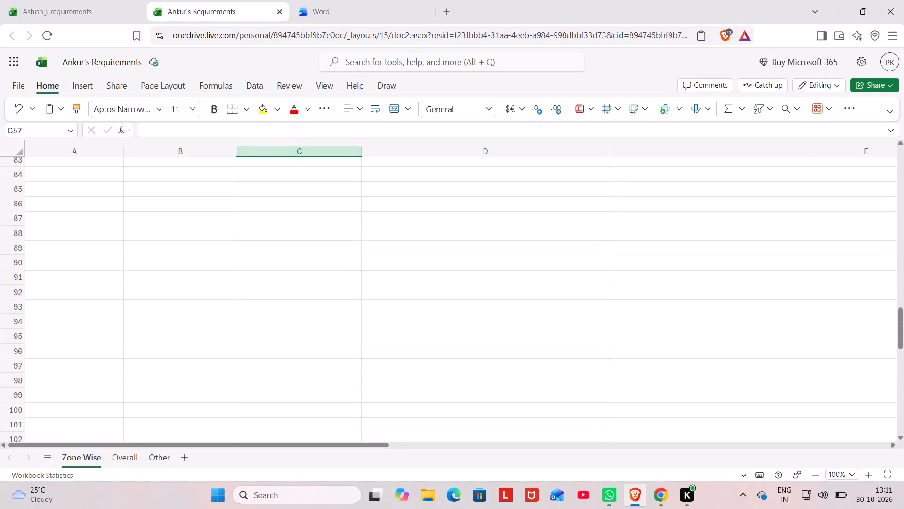
scroll(329, 235, up, 2)
scroll(329, 235, down, 2)
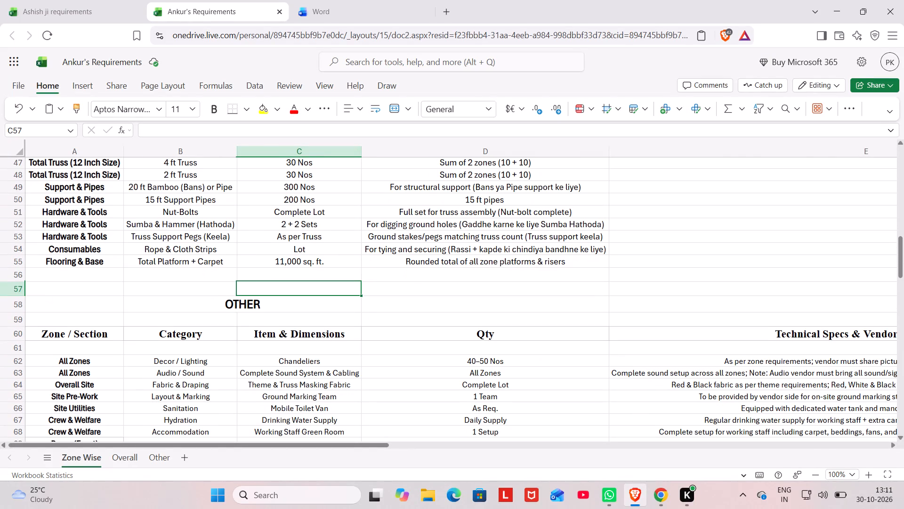
scroll(533, 261, up, 3)
scroll(533, 261, down, 3)
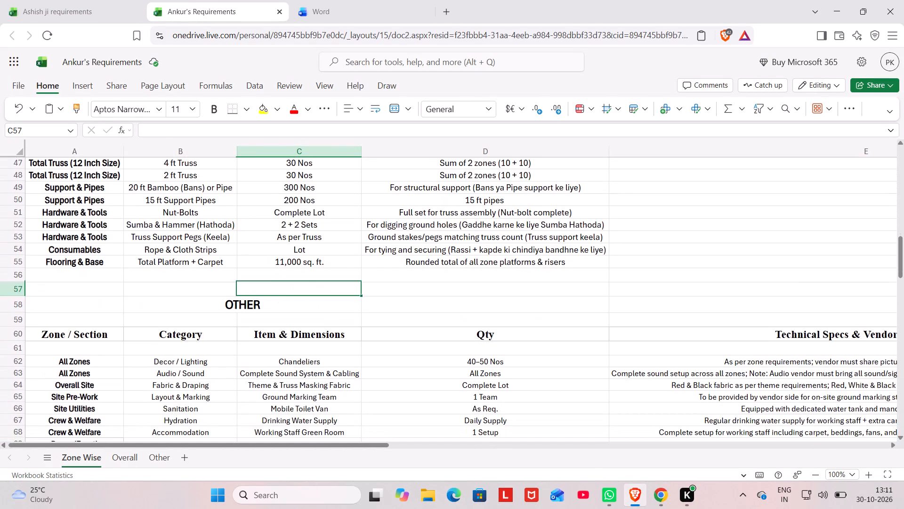
scroll(533, 261, up, 8)
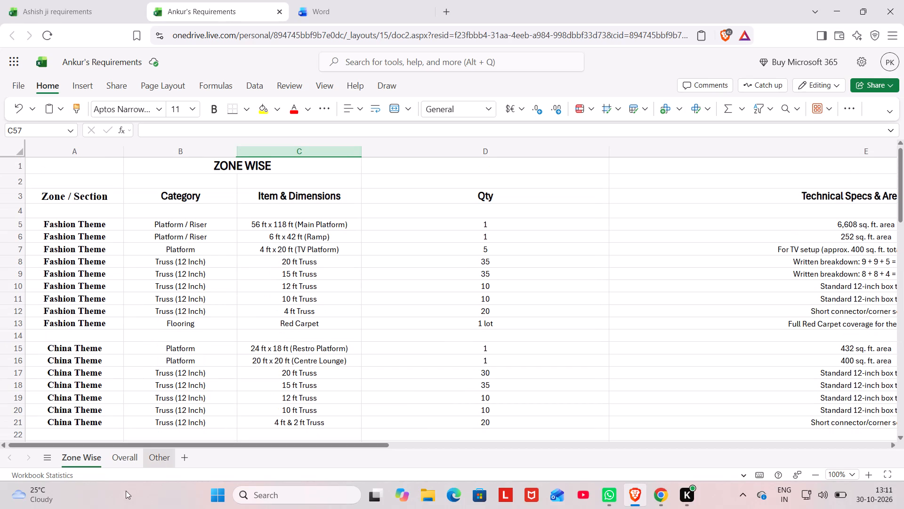
Delete the emptied Overall sheet from the workbook.
click(134, 457)
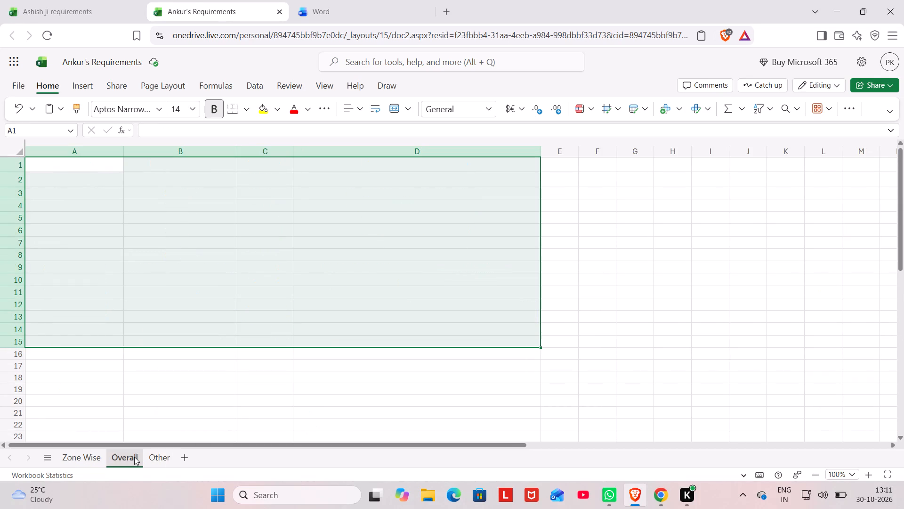
key(Delete)
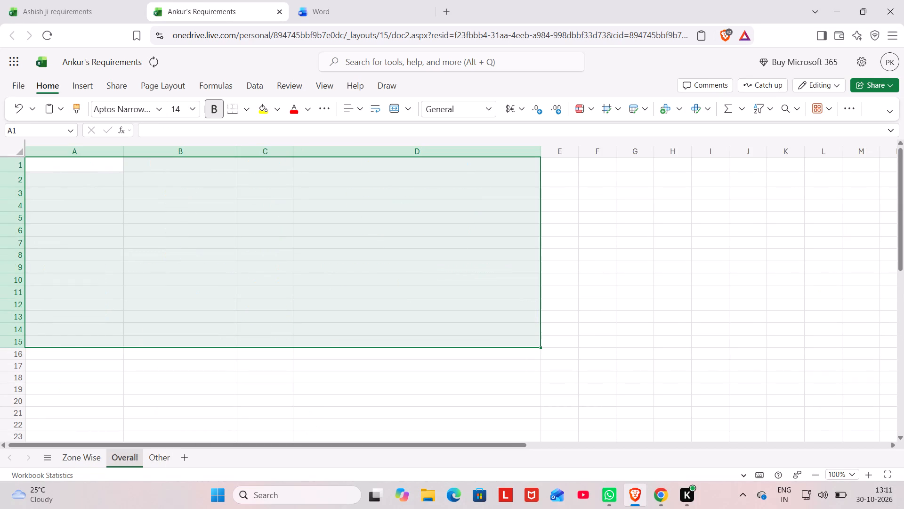
right_click(137, 457)
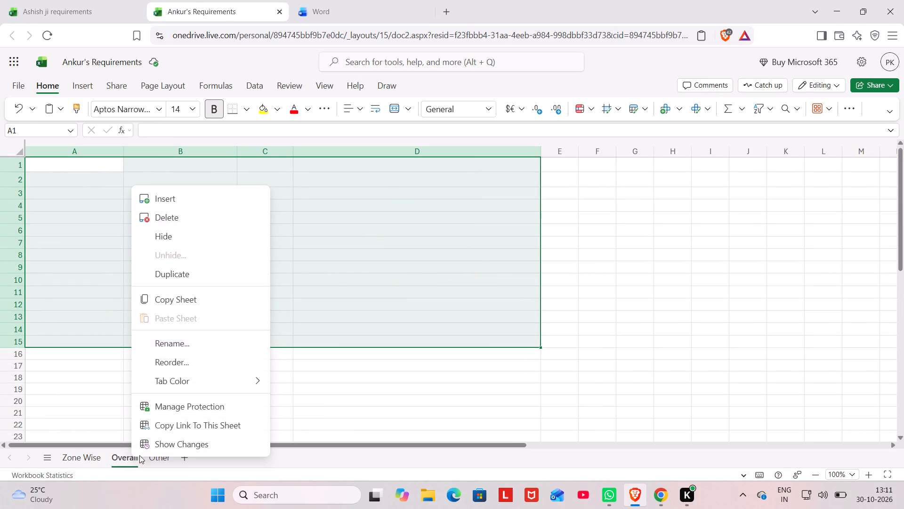
click(179, 222)
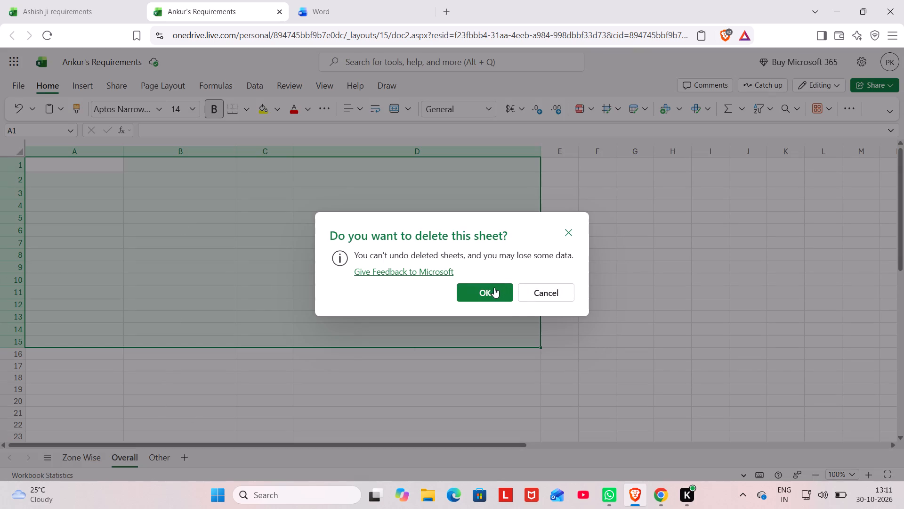
click(493, 288)
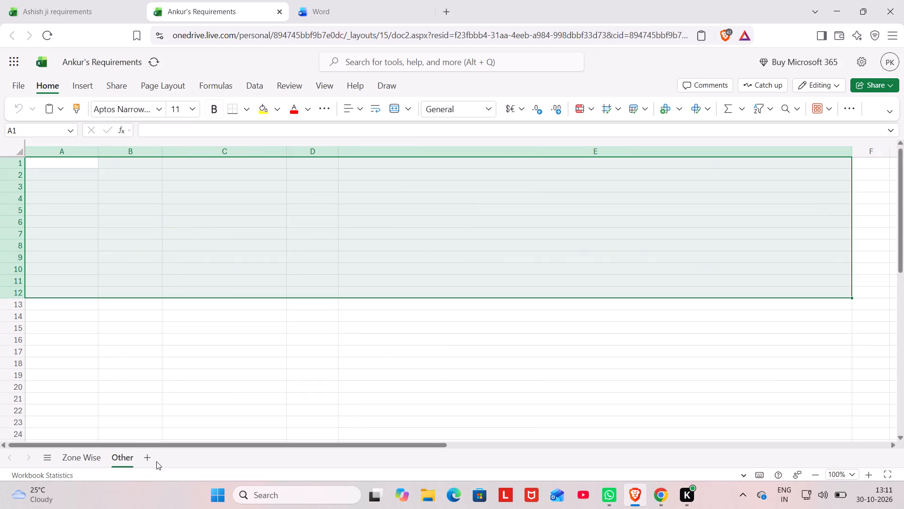
Delete the emptied Other sheet from the workbook.
right_click(129, 464)
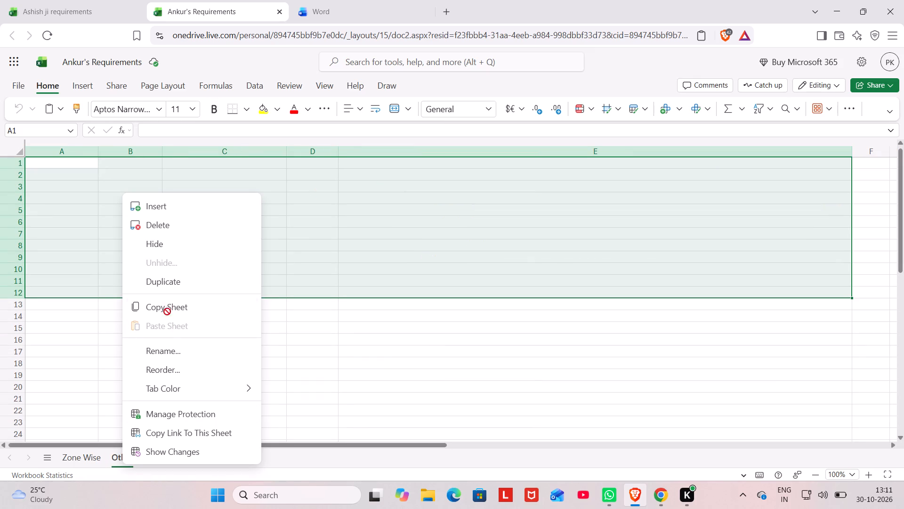
click(153, 228)
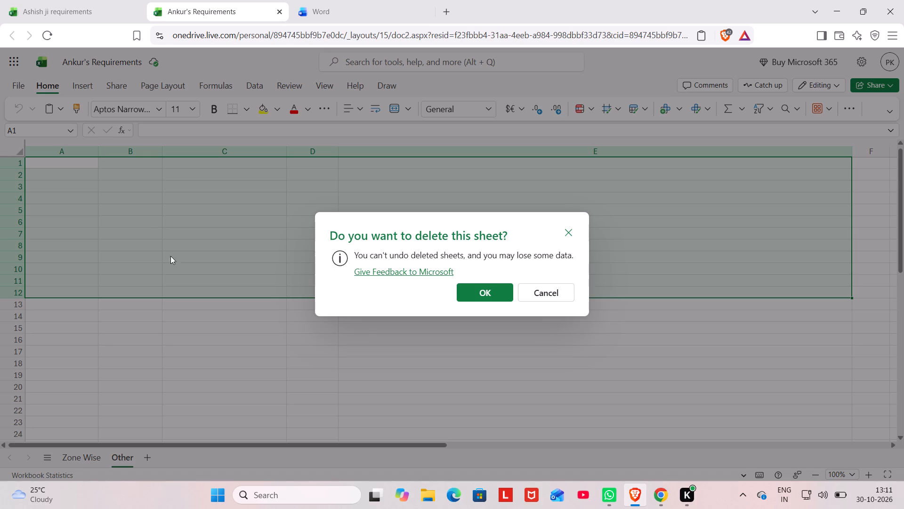
click(495, 286)
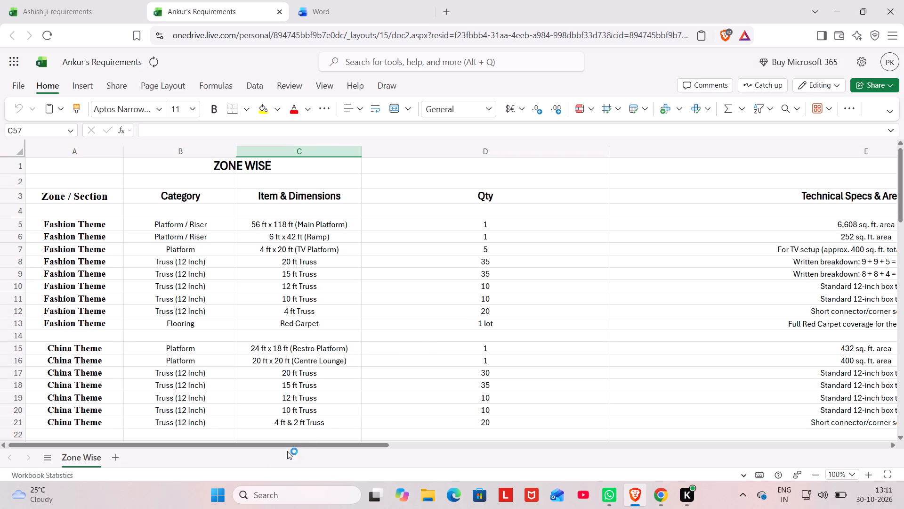
Review the Zone Wise sheet from the ZONE WISE heading through the tables to the end of the OTHER section.
scroll(245, 306, down, 6)
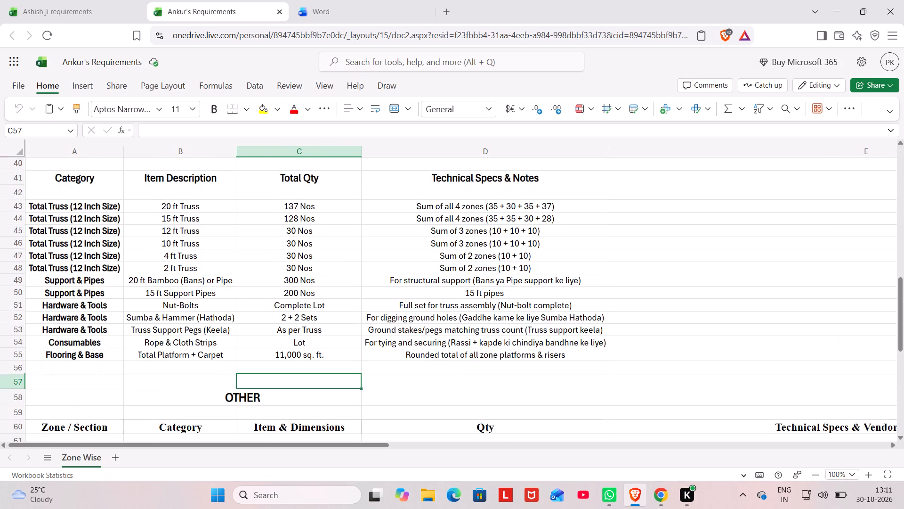
scroll(245, 306, down, 3)
click(291, 336)
scroll(291, 336, up, 3)
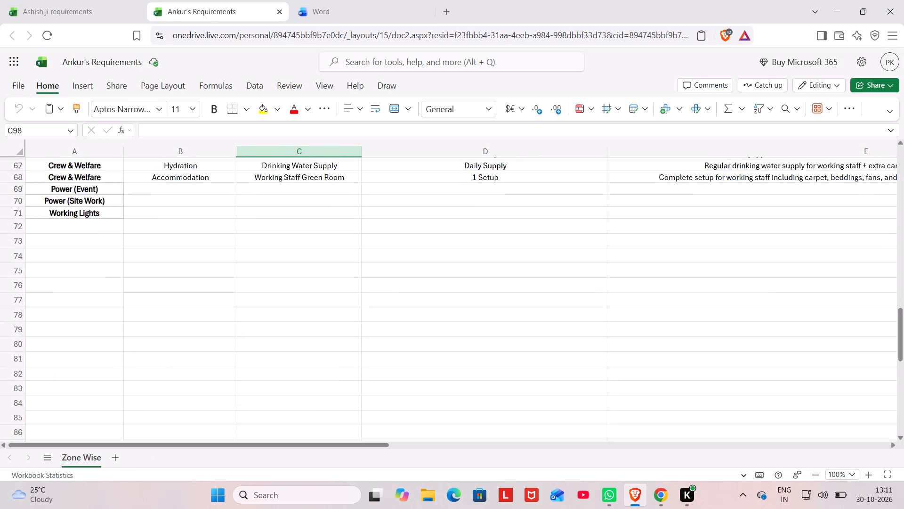
scroll(291, 336, up, 3)
scroll(586, 345, down, 2)
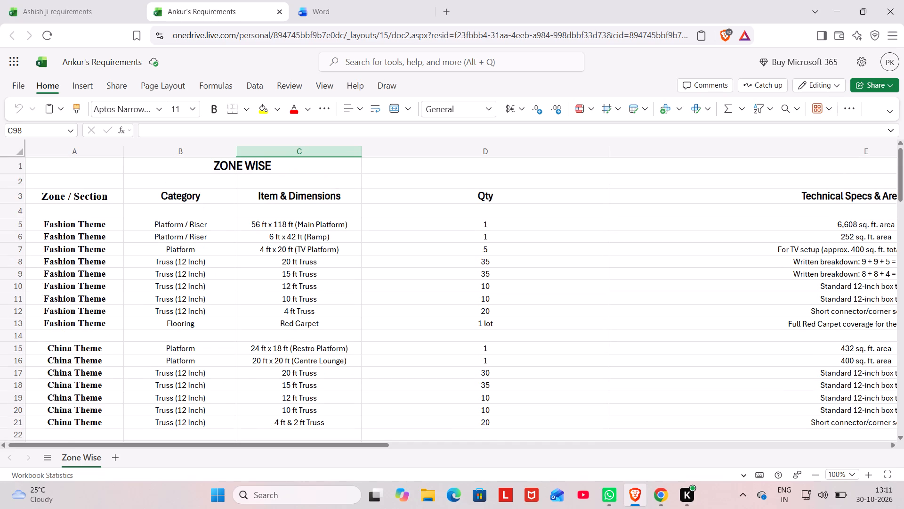
scroll(586, 345, down, 8)
scroll(586, 345, up, 2)
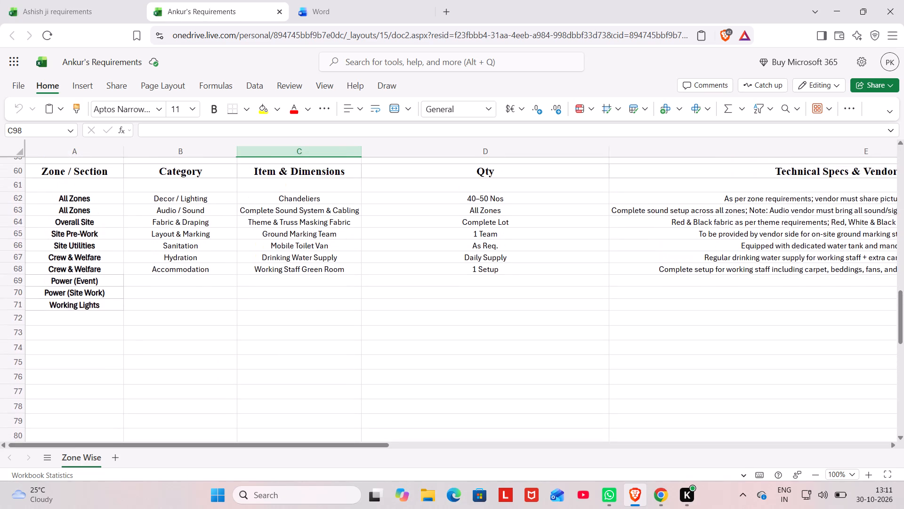
Insert a space before the closing parenthesis of the beddings note in the Working Staff Green Room row's technical specs.
scroll(690, 298, left, 5)
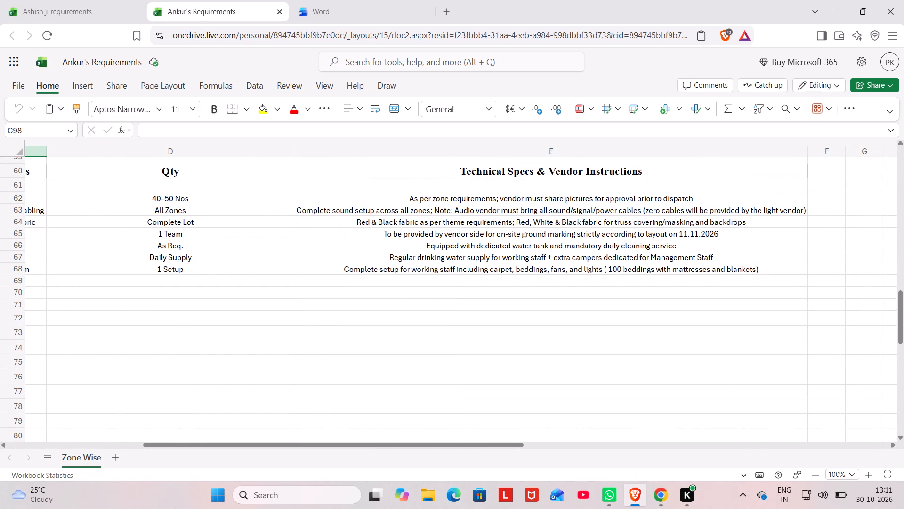
double_click(758, 269)
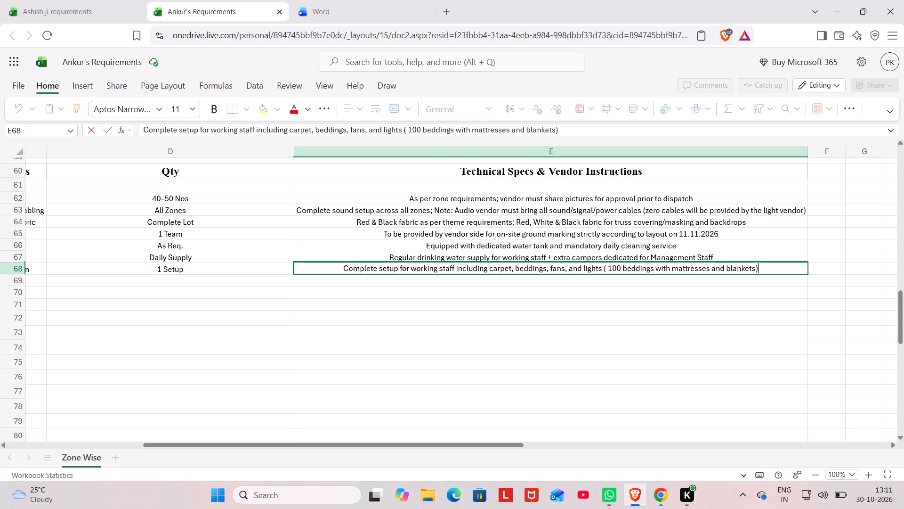
key(Left)
key(space)
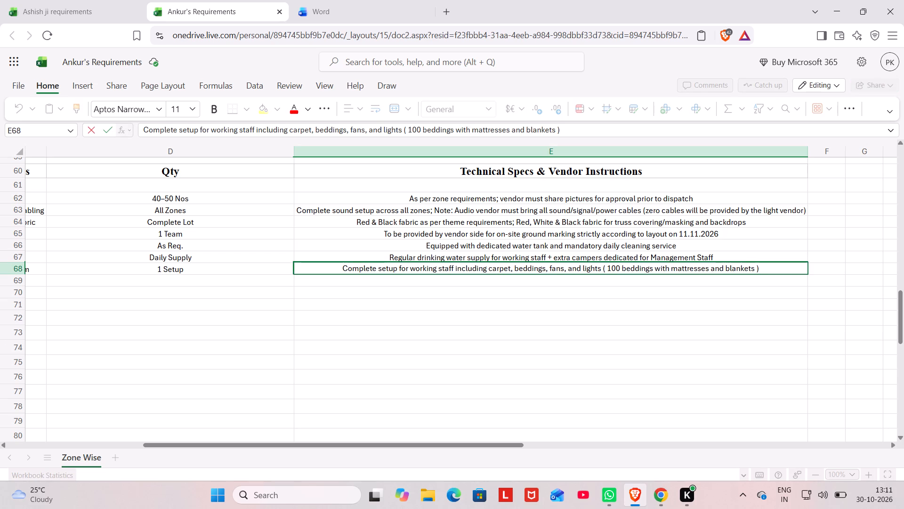
key(0)
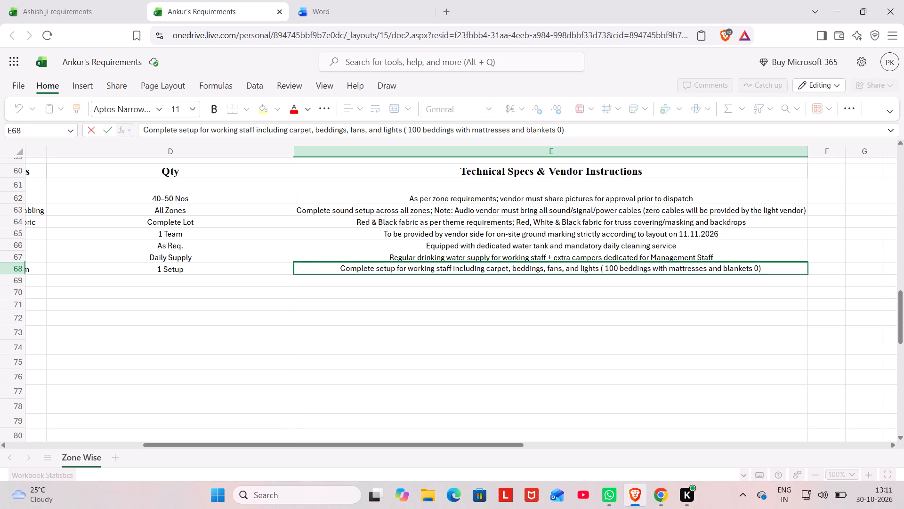
key(BackSpace)
key(Right)
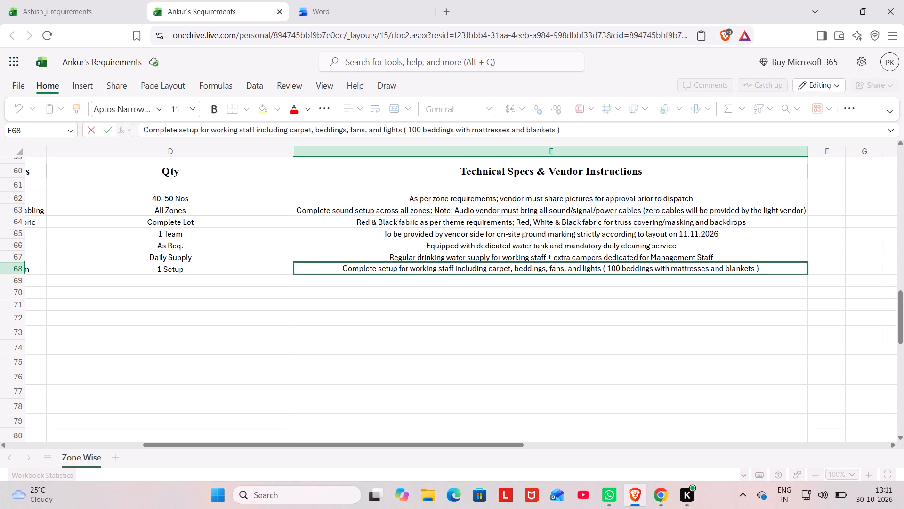
Make only the text "( 100 beddings with mattresses and blankets )" bold within the Working Staff Green Room specs.
key(ctrl+shift+Left)
key(ctrl+shift+Left)
key(ctrl+shift+Left)
key(ctrl+shift+Left)
key(ctrl+shift+Left)
key(ctrl+shift+Left)
key(ctrl+shift+Left)
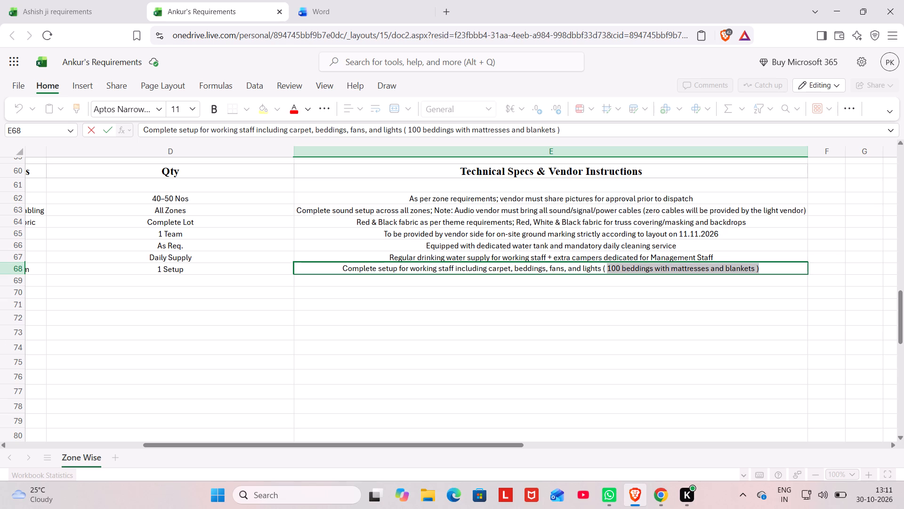
key(ctrl+shift+Left)
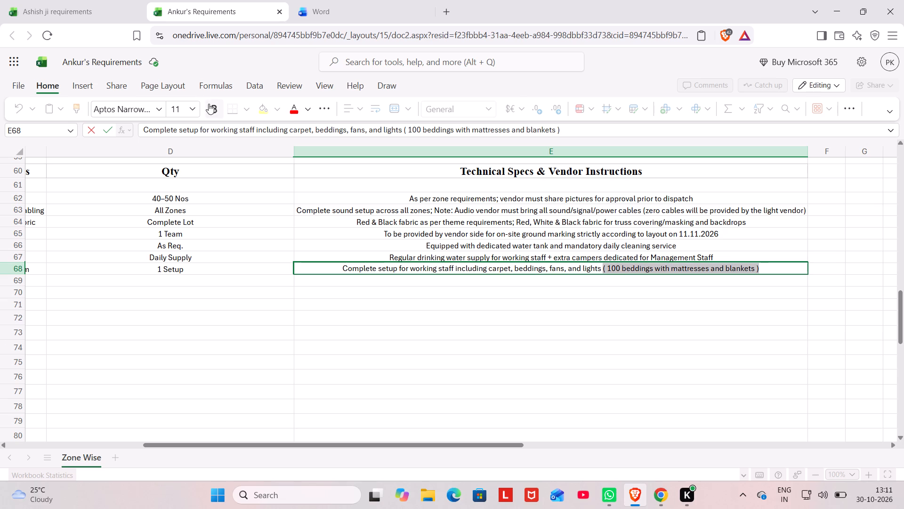
click(216, 108)
click(360, 344)
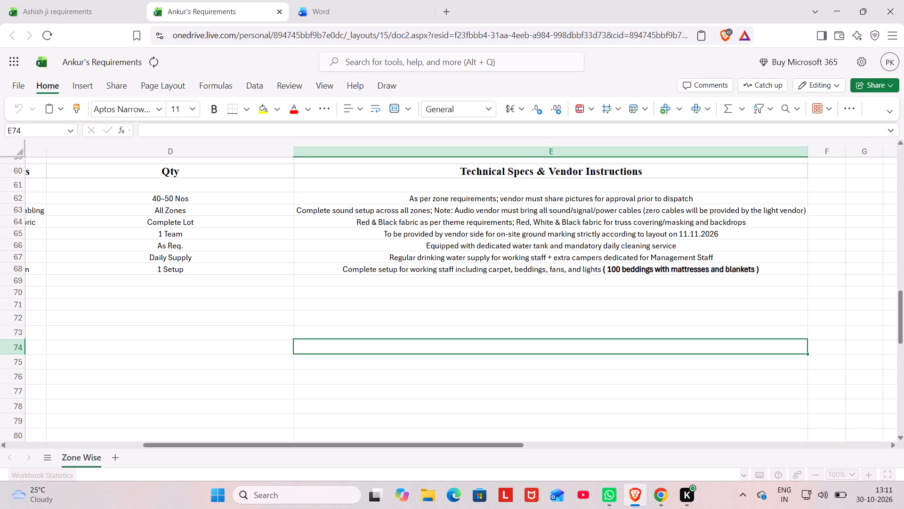
Return to the top of the Zone Wise sheet and save the workbook.
scroll(425, 324, right, 6)
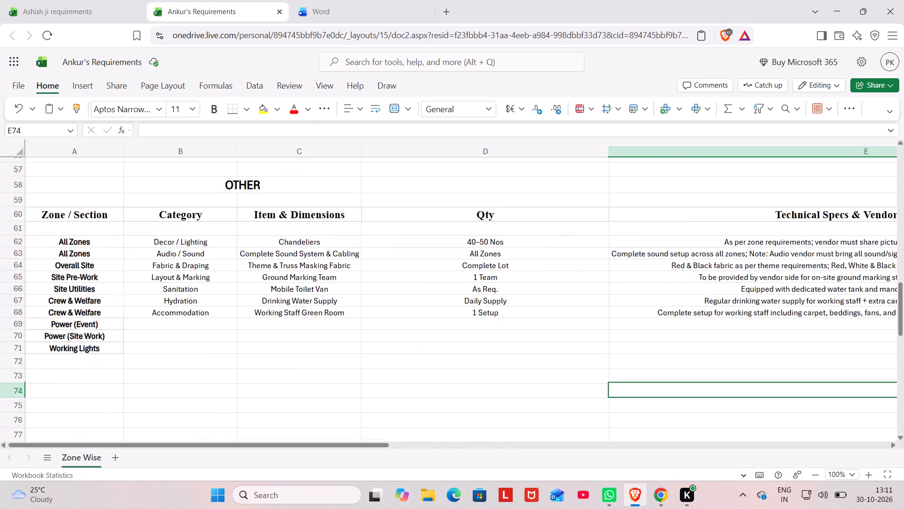
scroll(425, 324, right, 1)
scroll(425, 324, up, 2)
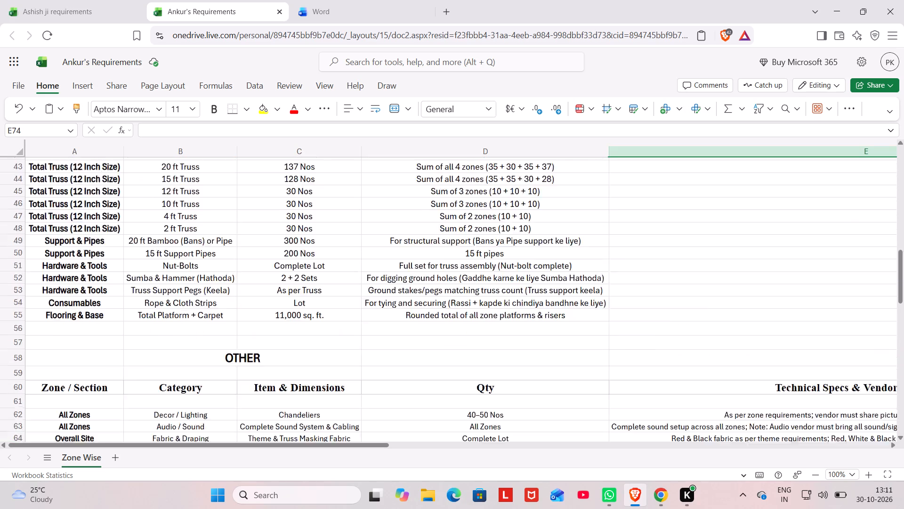
scroll(425, 324, up, 5)
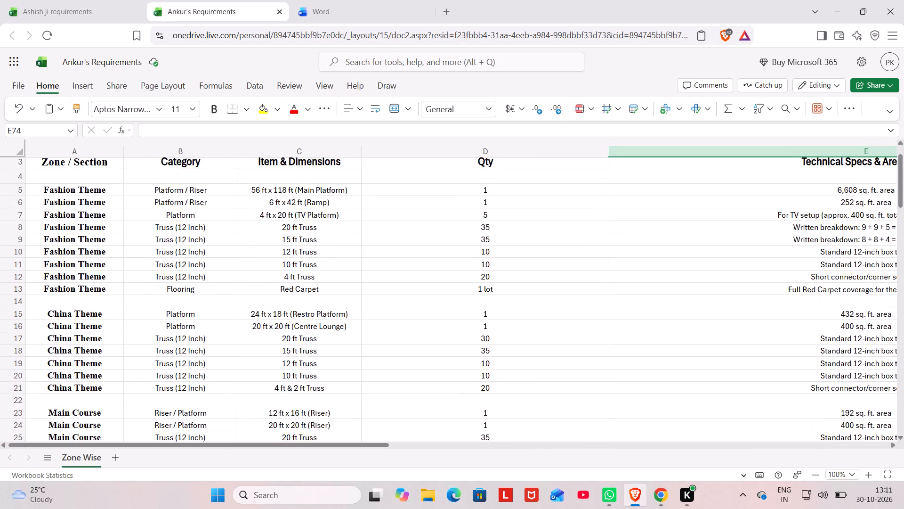
key(ctrl+s)
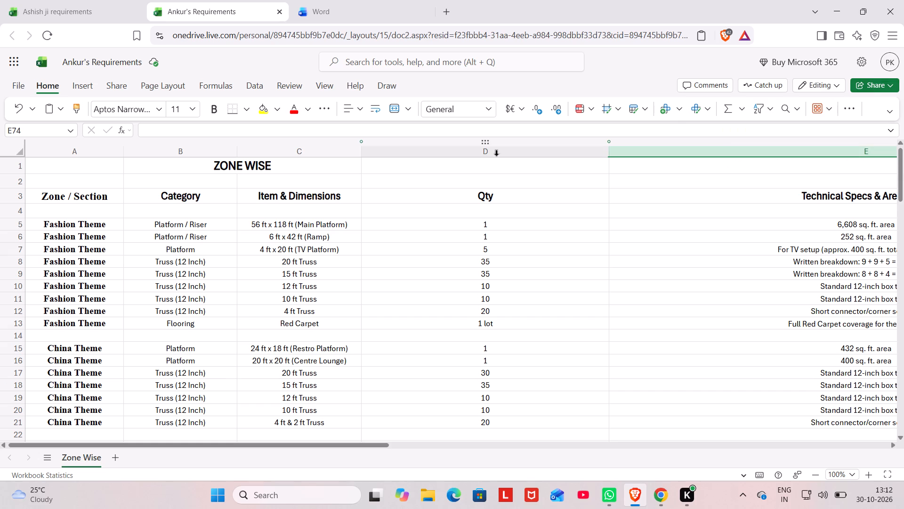
Open the PDF export for the active sheet and set the paper size to A4 (8.27"x11.69").
click(20, 86)
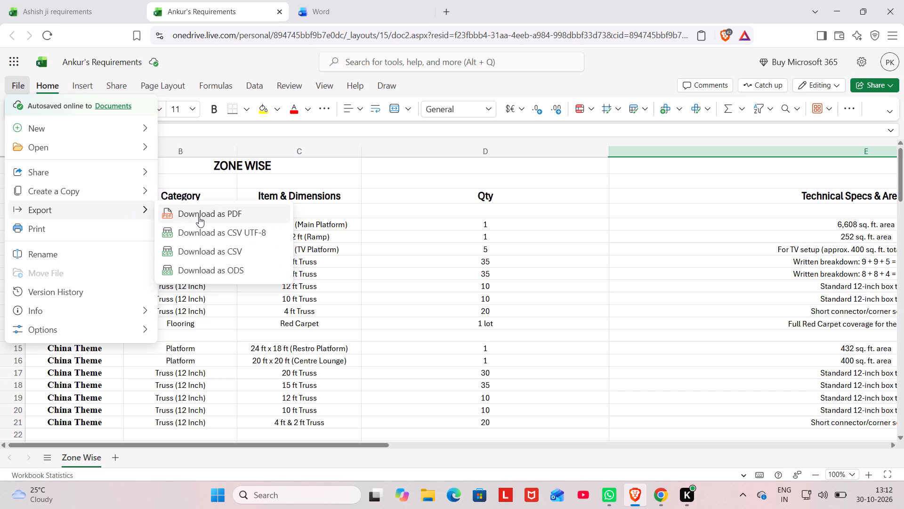
click(199, 217)
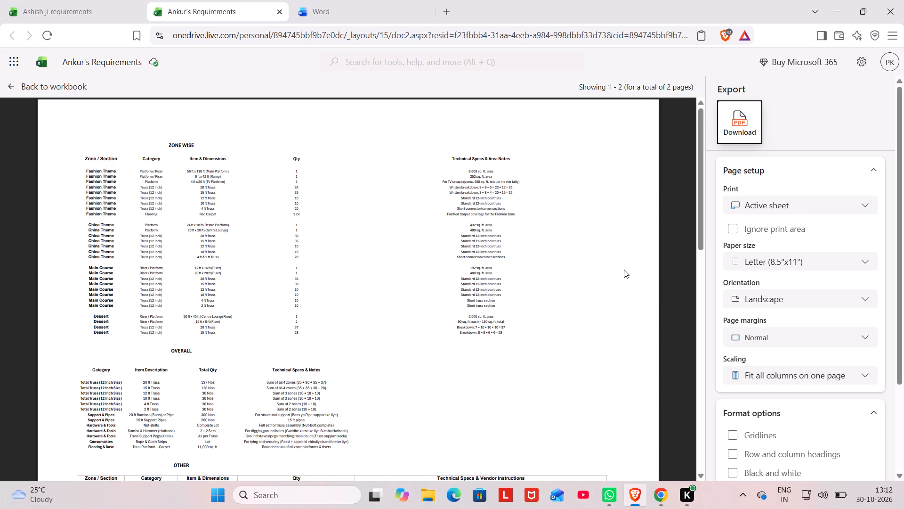
click(731, 230)
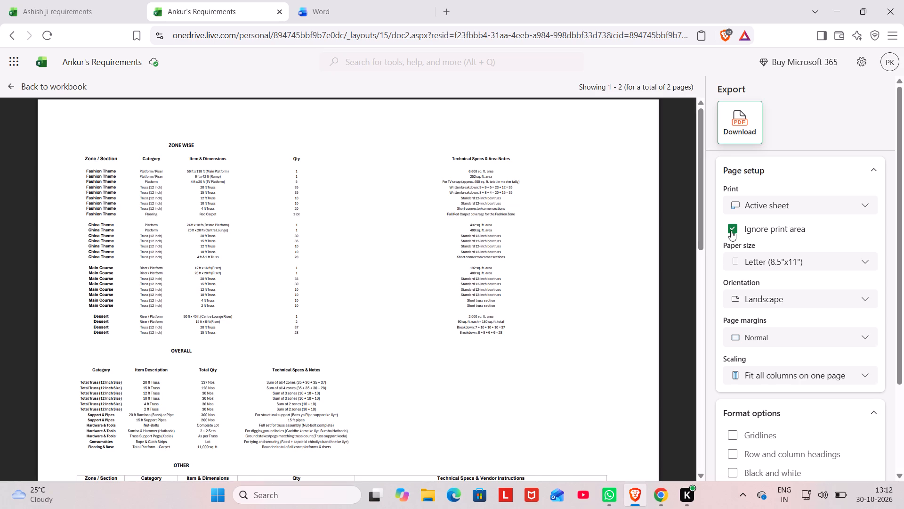
click(731, 230)
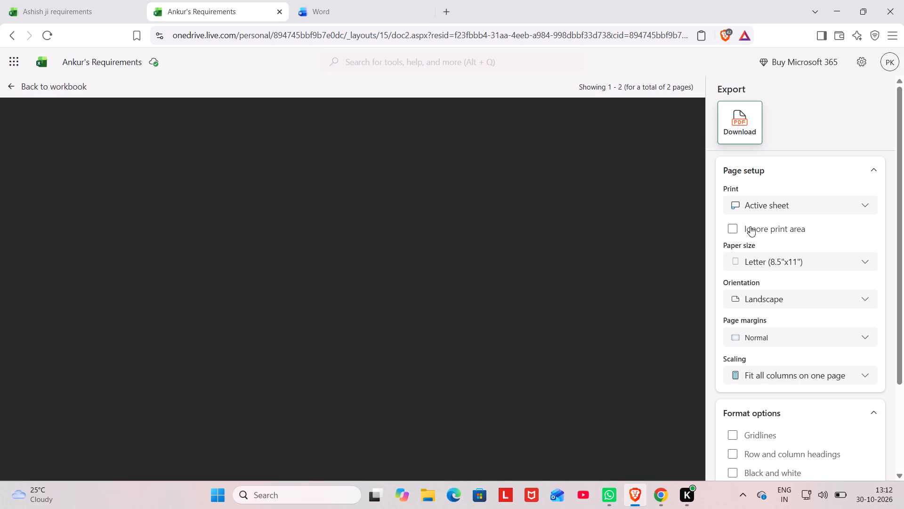
click(768, 255)
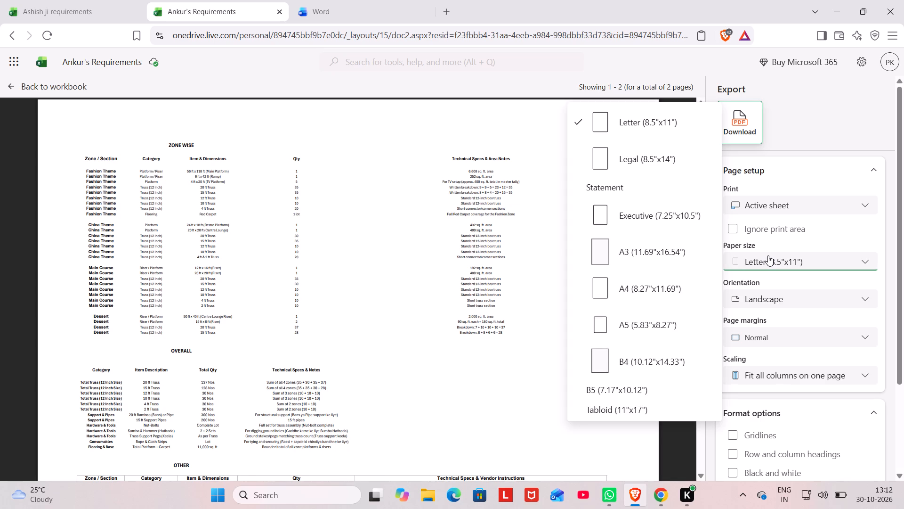
click(655, 282)
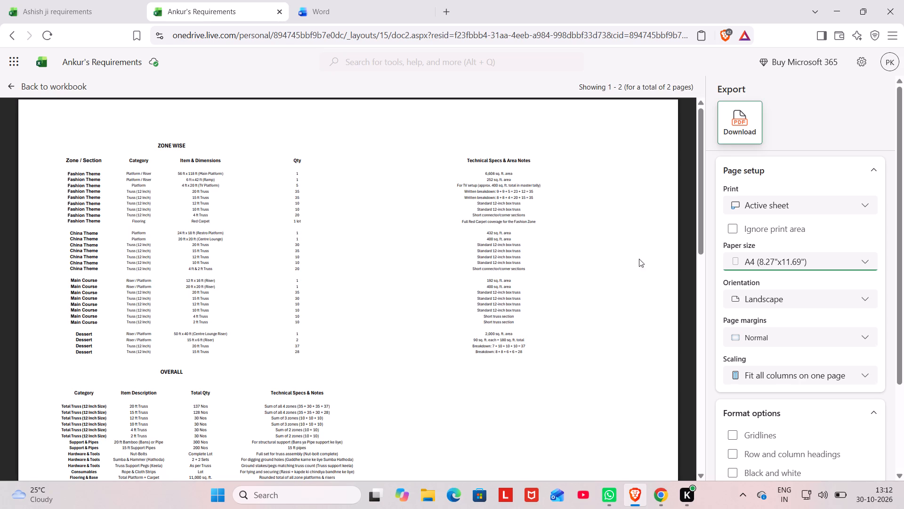
Check the A4 export preview across its pages, and return to the workbook to inspect the OTHER section.
scroll(614, 308, down, 5)
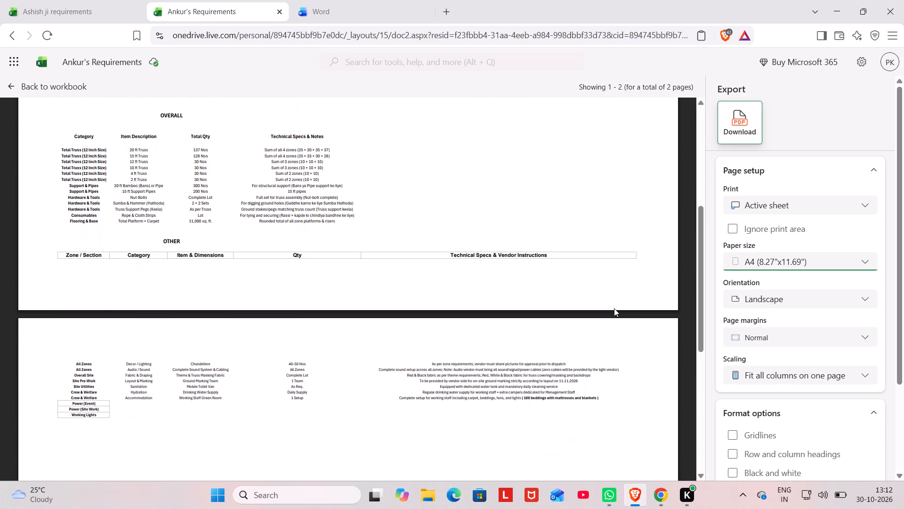
scroll(614, 308, down, 1)
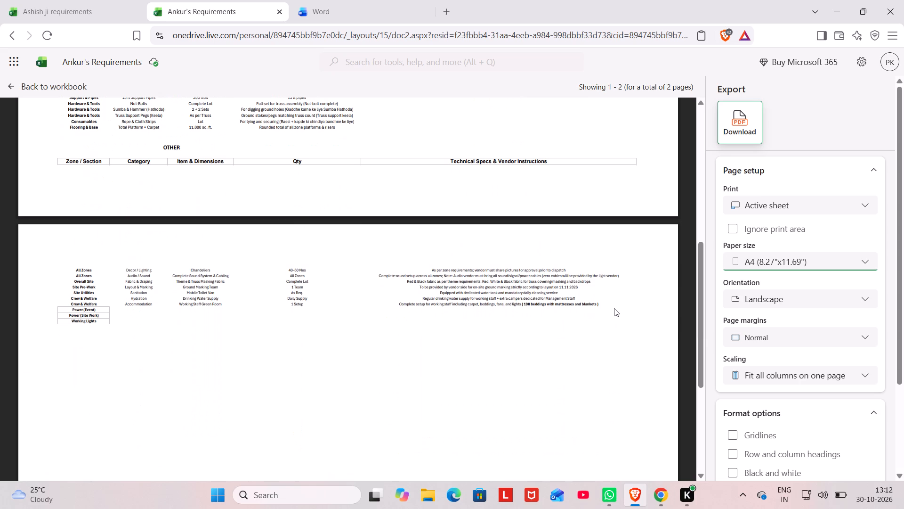
scroll(610, 262, up, 3)
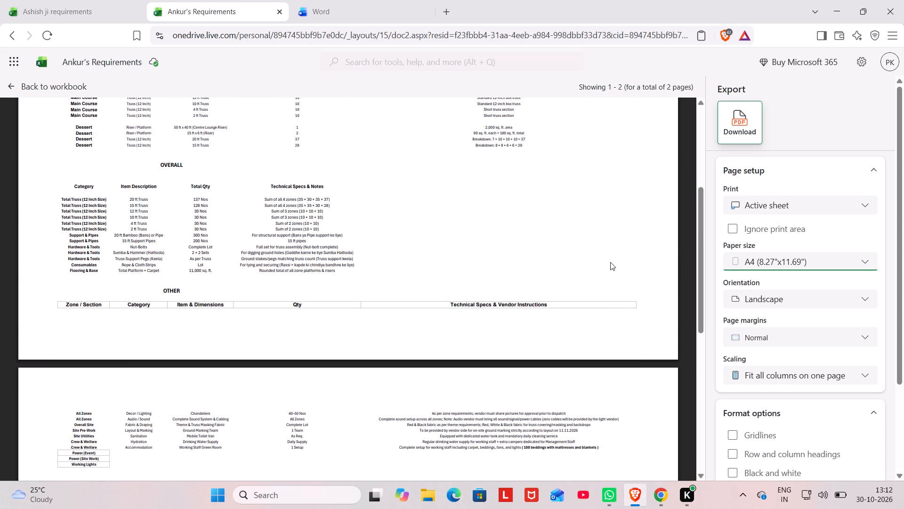
click(658, 502)
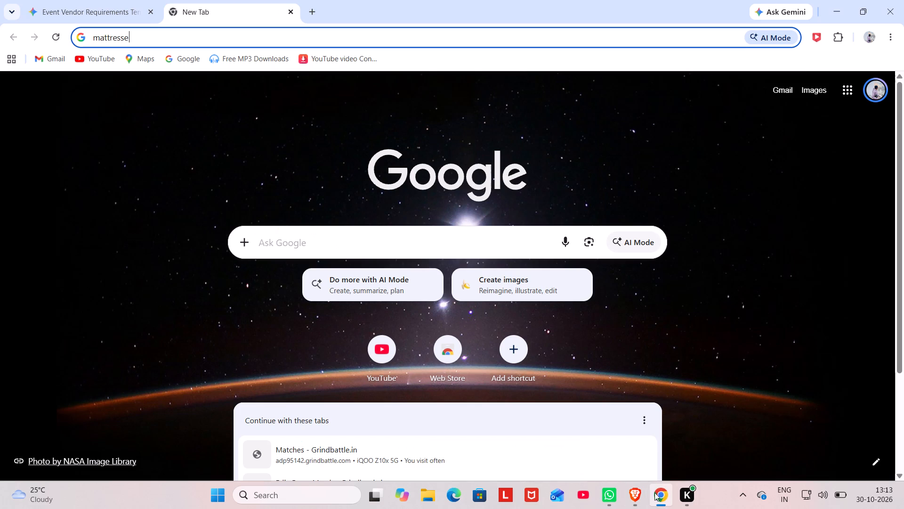
click(629, 493)
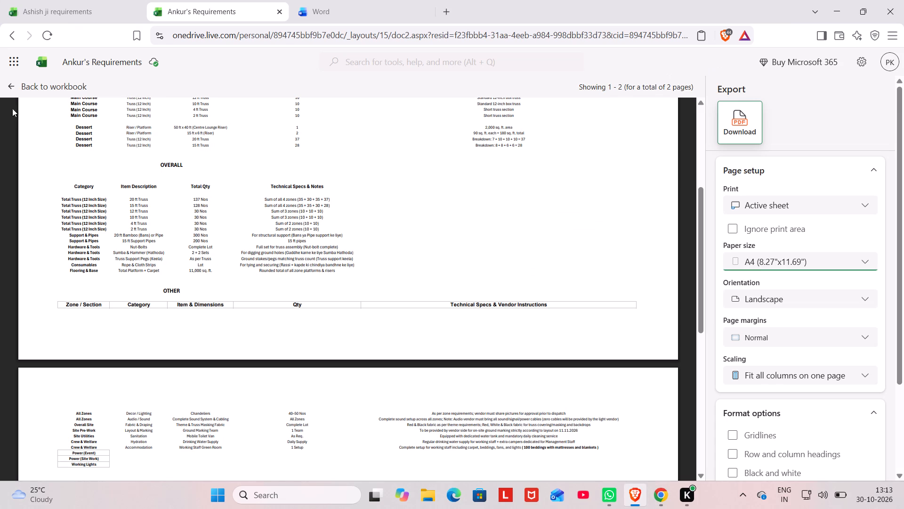
click(9, 86)
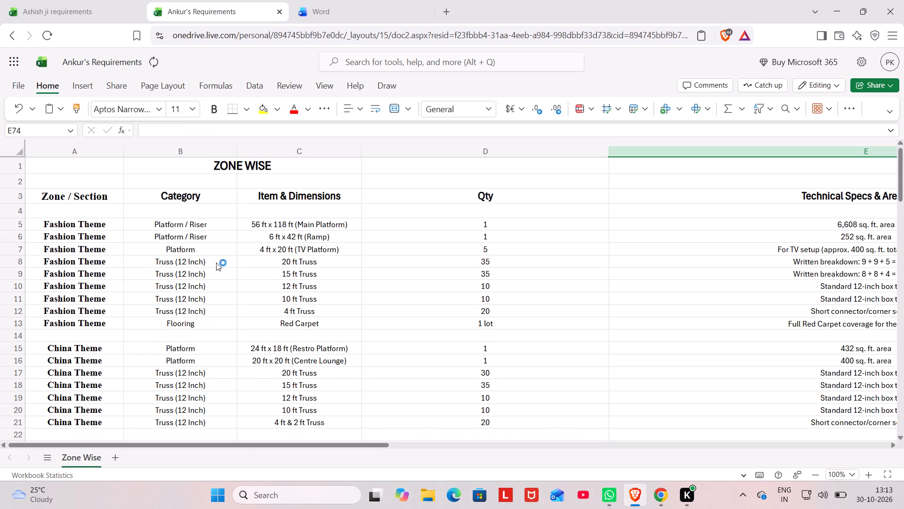
scroll(222, 277, down, 9)
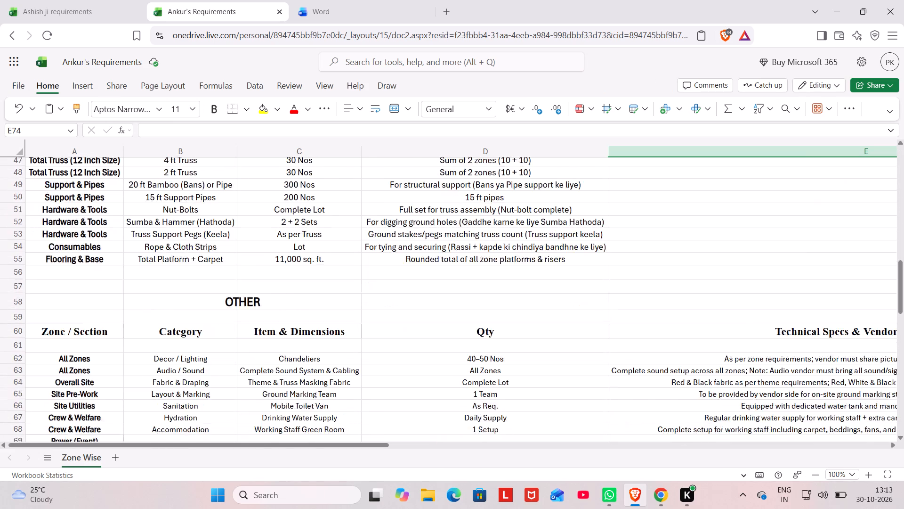
scroll(222, 277, down, 1)
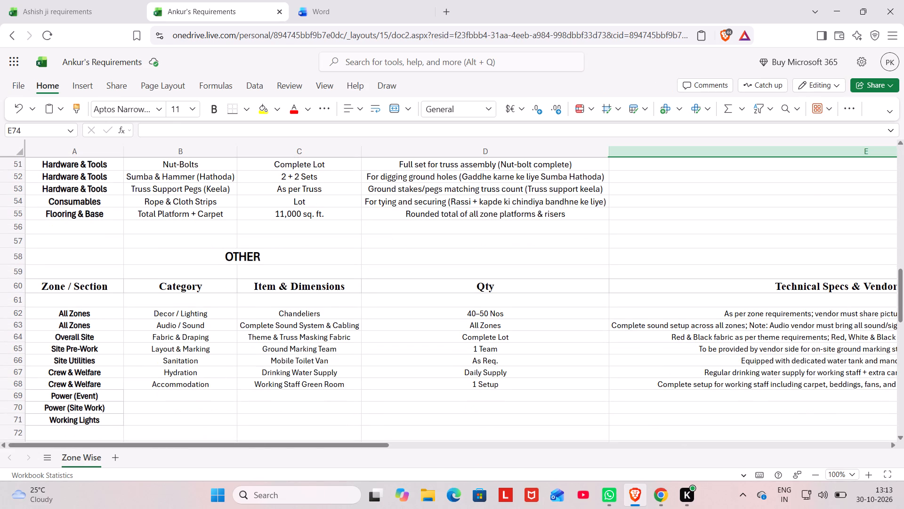
Reopen the PDF export, enable gridlines without row and column headings, and check the preview pages.
click(20, 82)
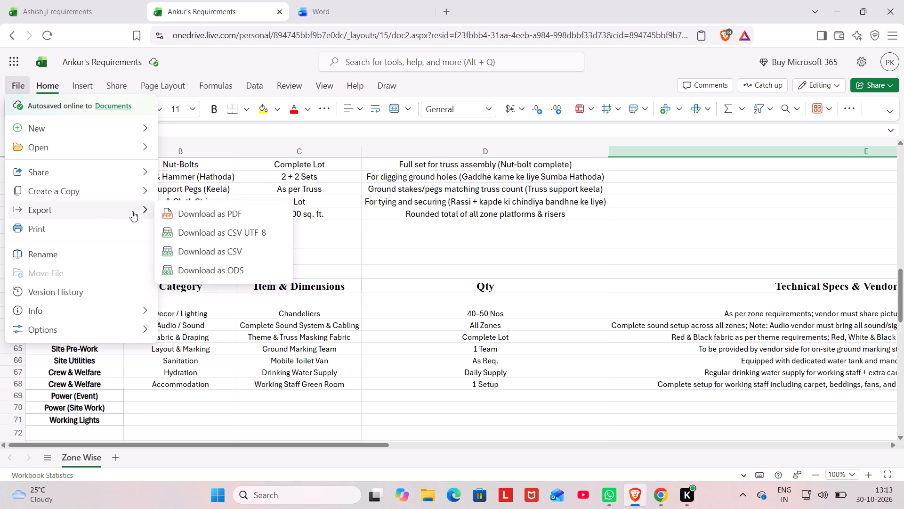
click(206, 215)
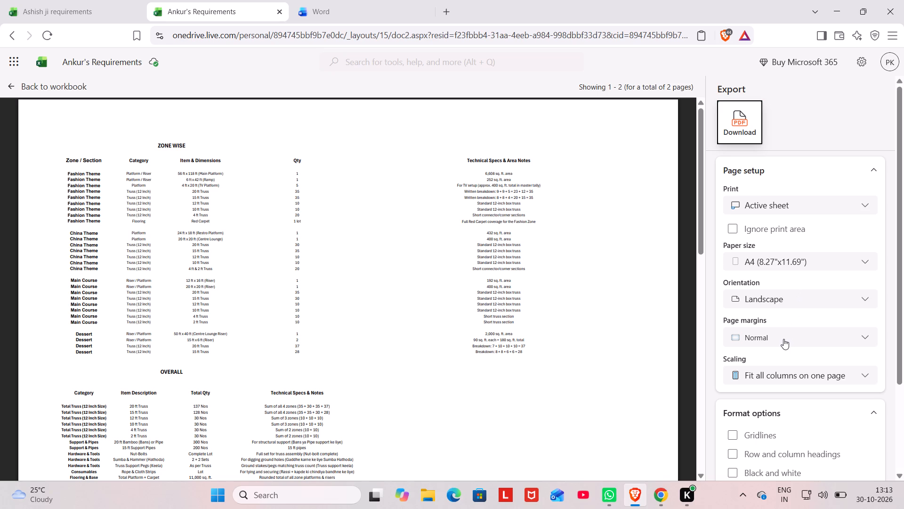
scroll(783, 339, down, 1)
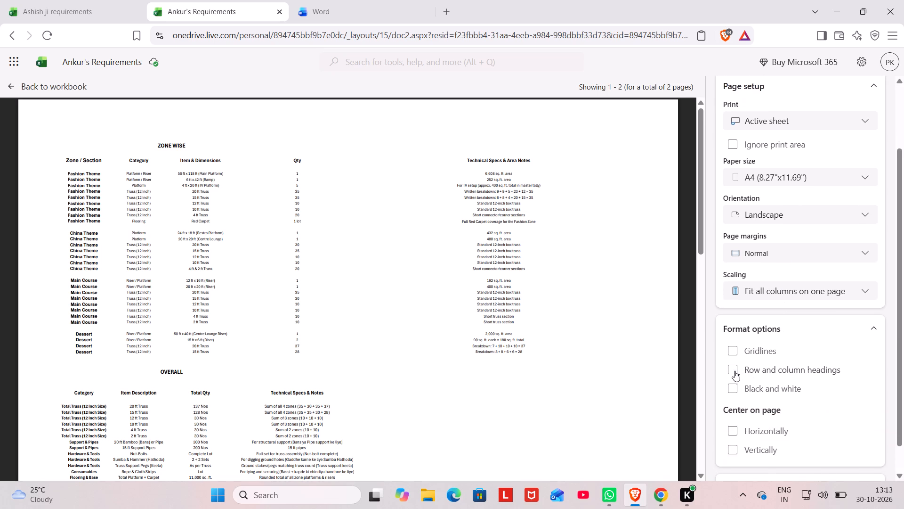
click(730, 370)
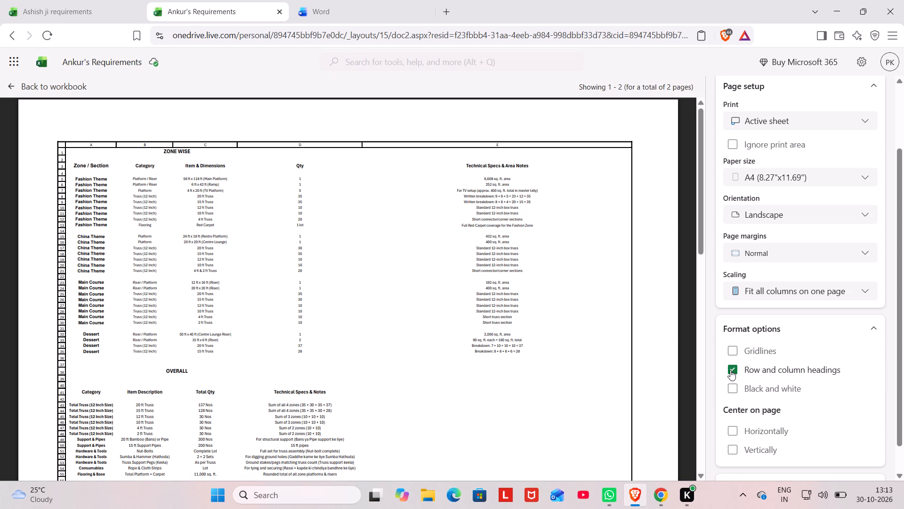
click(730, 370)
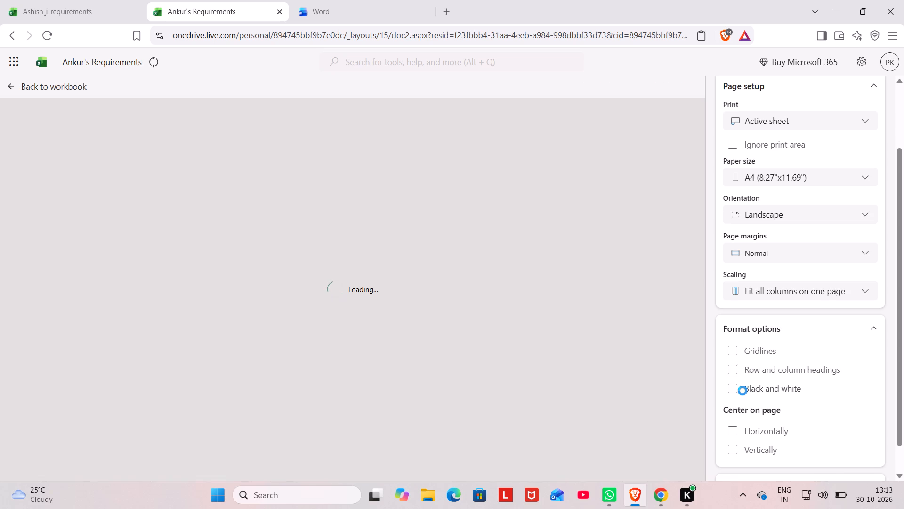
click(733, 345)
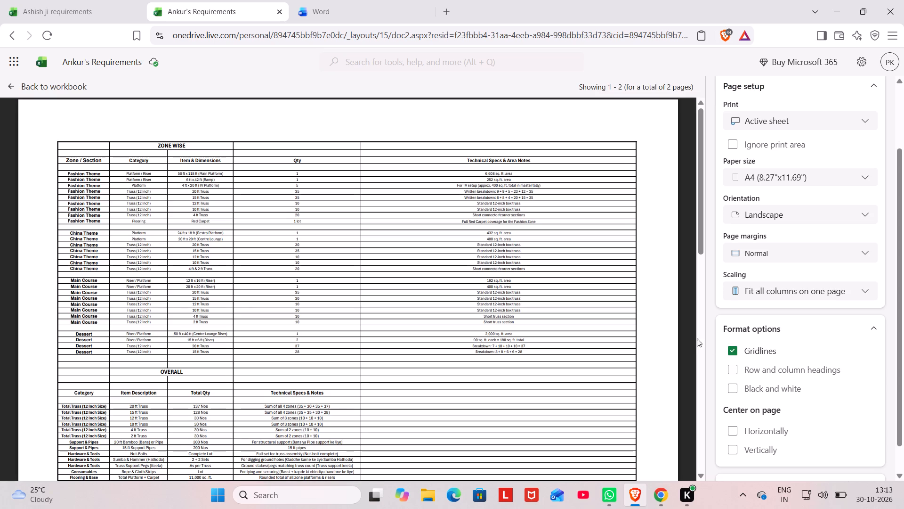
scroll(658, 325, down, 1)
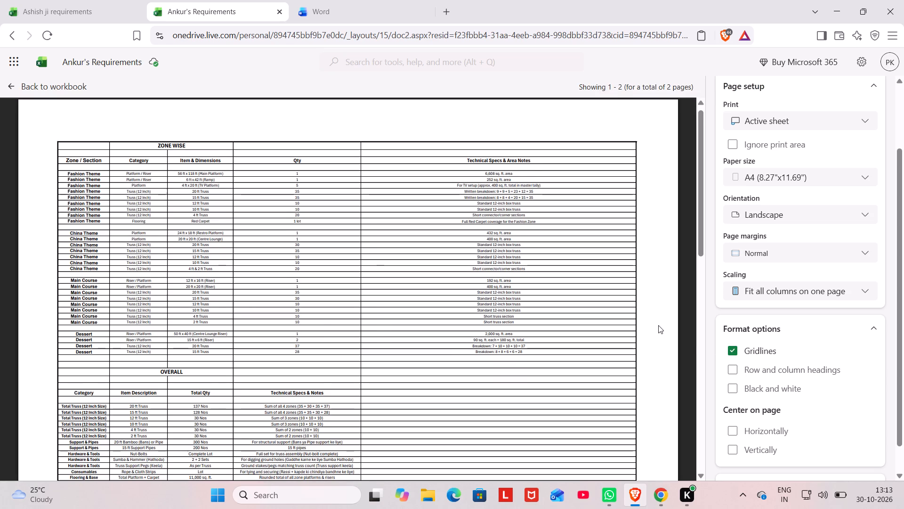
scroll(658, 325, down, 3)
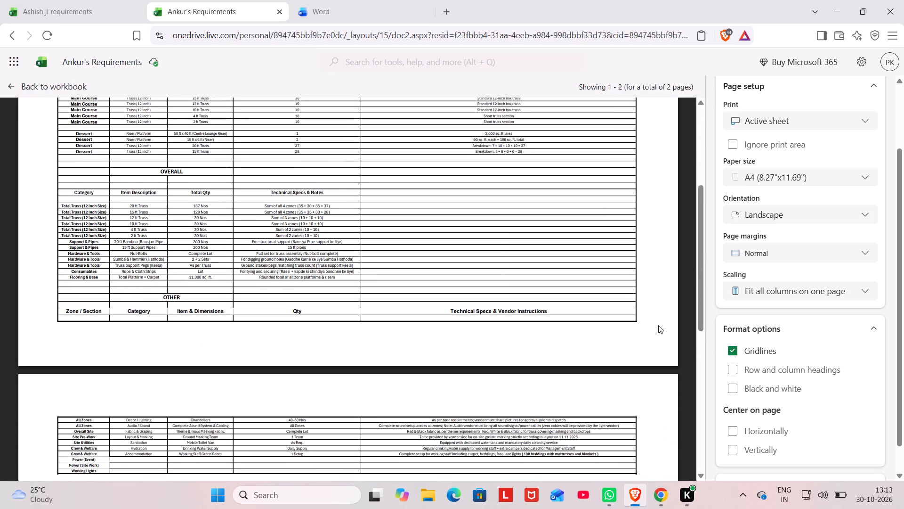
scroll(658, 325, down, 1)
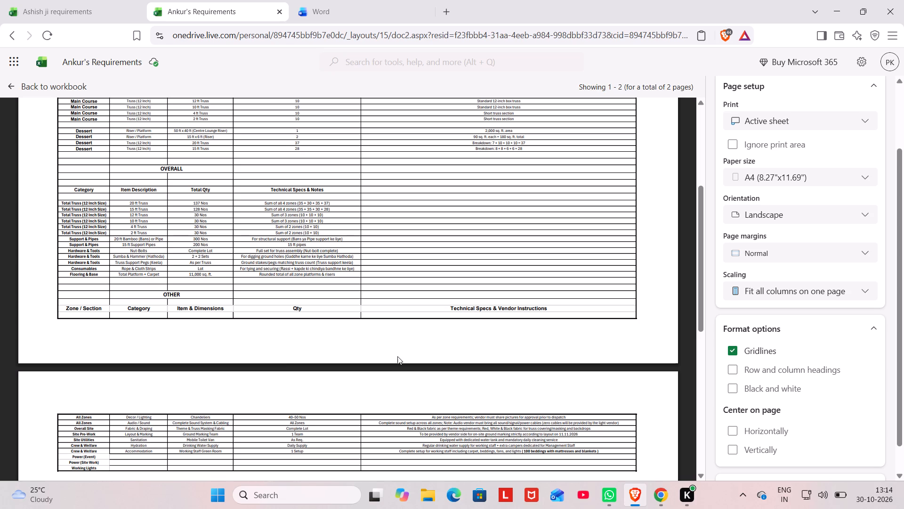
Set the PDF export's page margins to Narrow, check the preview pages, and return to the workbook.
scroll(735, 407, down, 2)
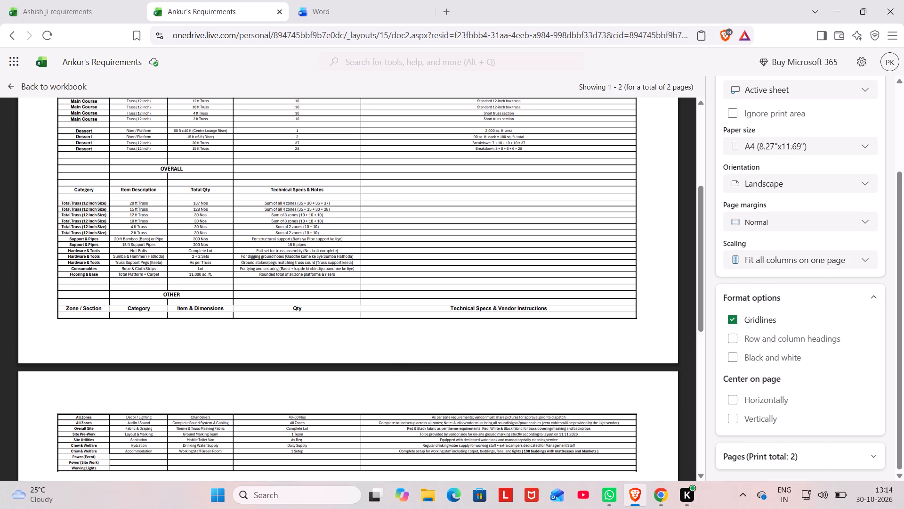
scroll(735, 407, up, 3)
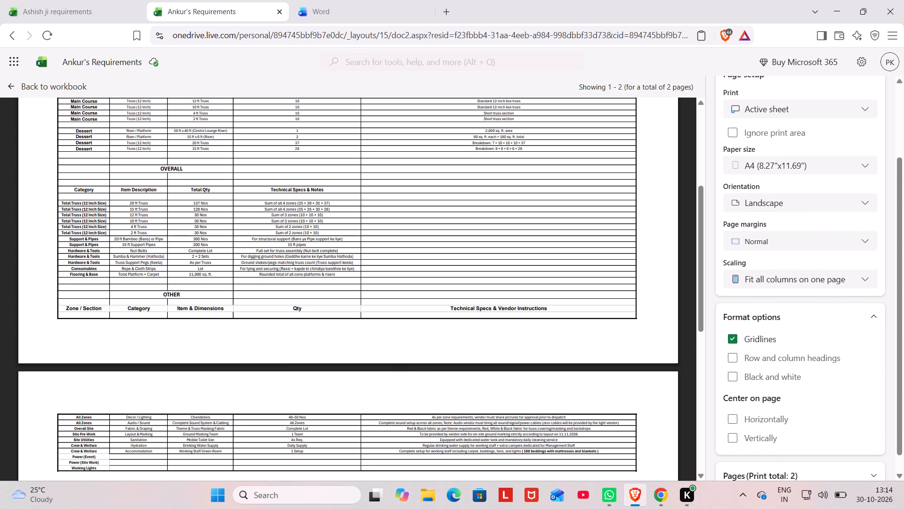
scroll(735, 407, up, 1)
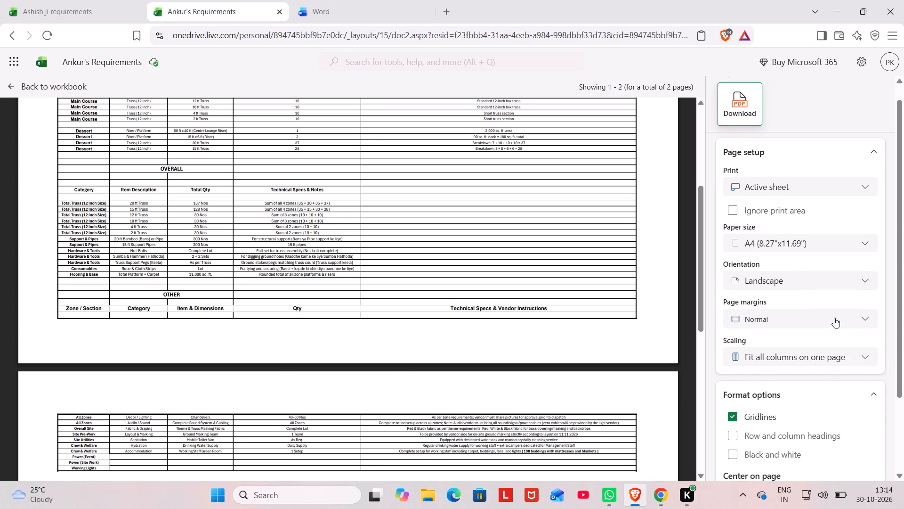
click(834, 318)
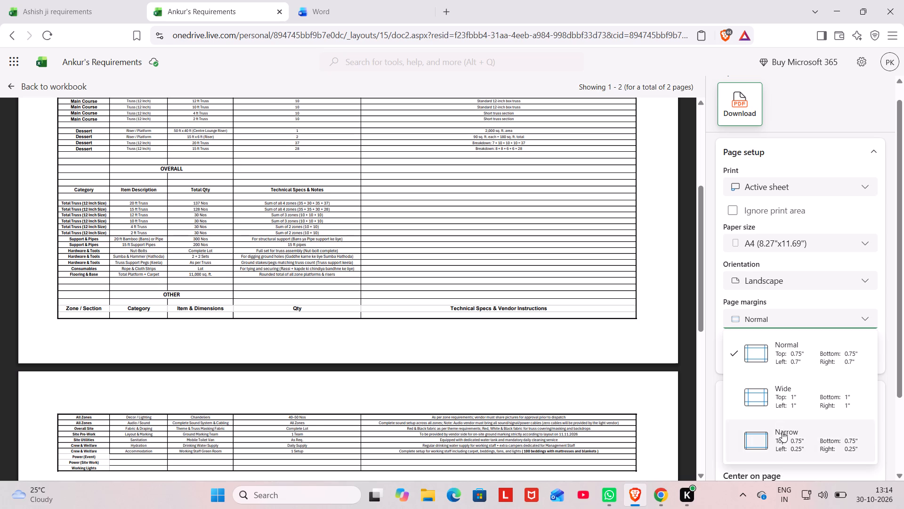
click(781, 437)
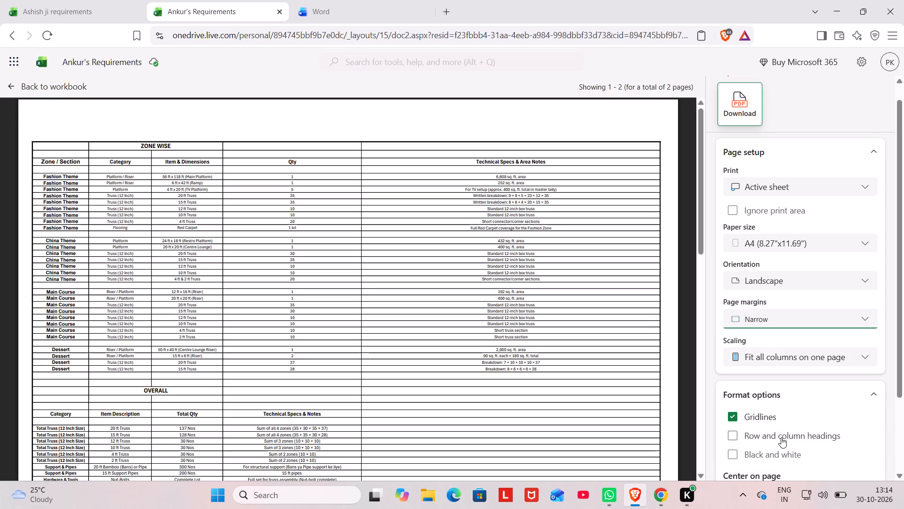
scroll(644, 266, down, 4)
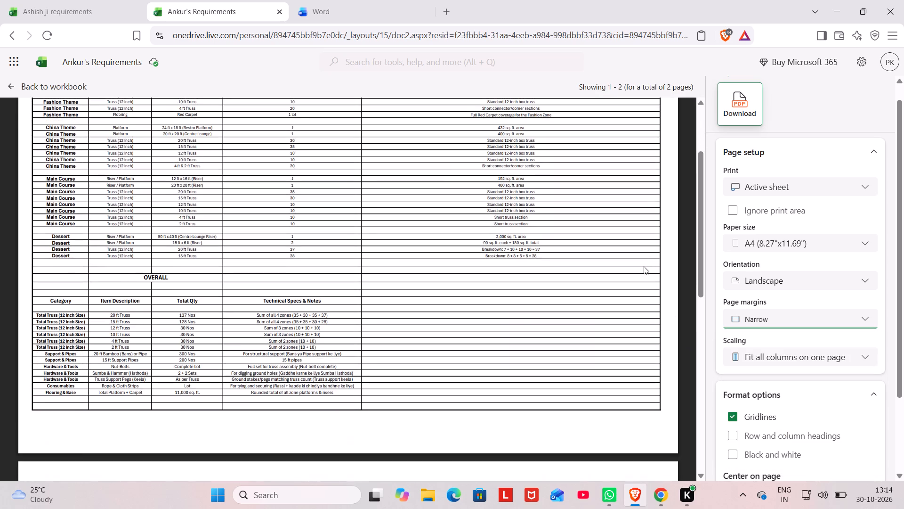
scroll(644, 266, down, 4)
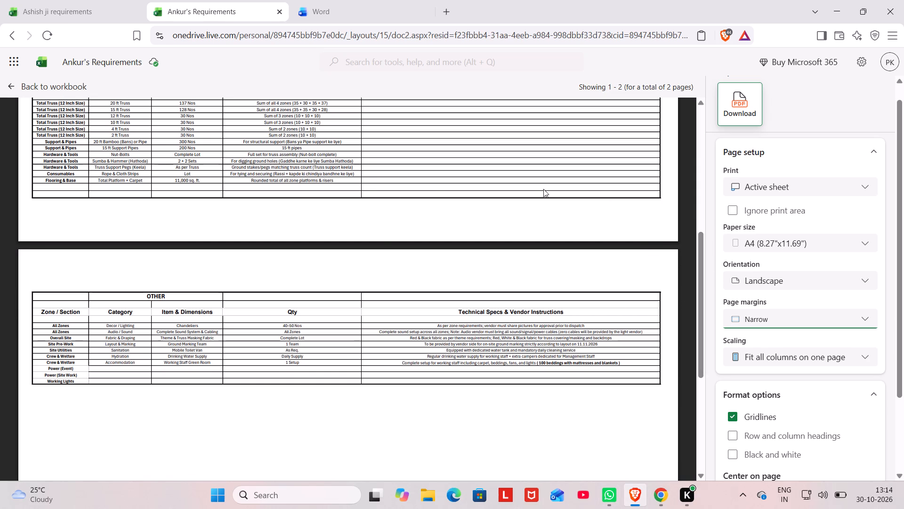
click(8, 83)
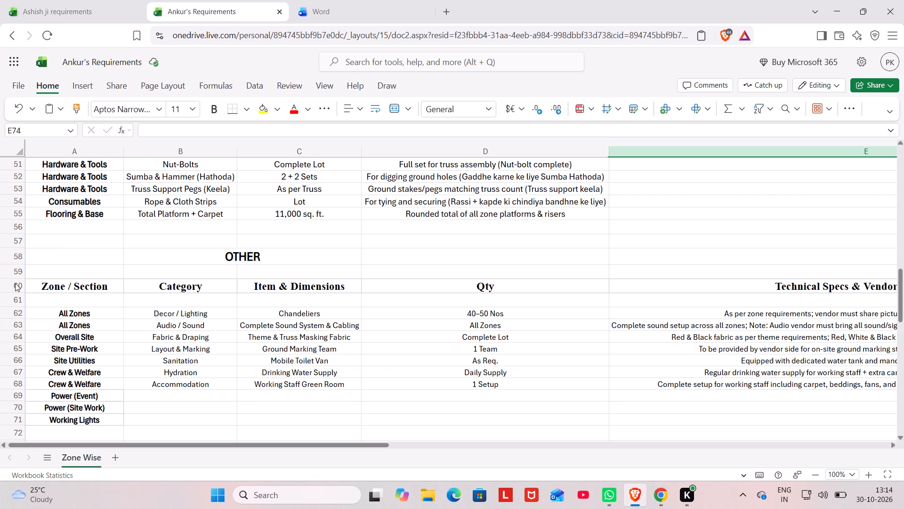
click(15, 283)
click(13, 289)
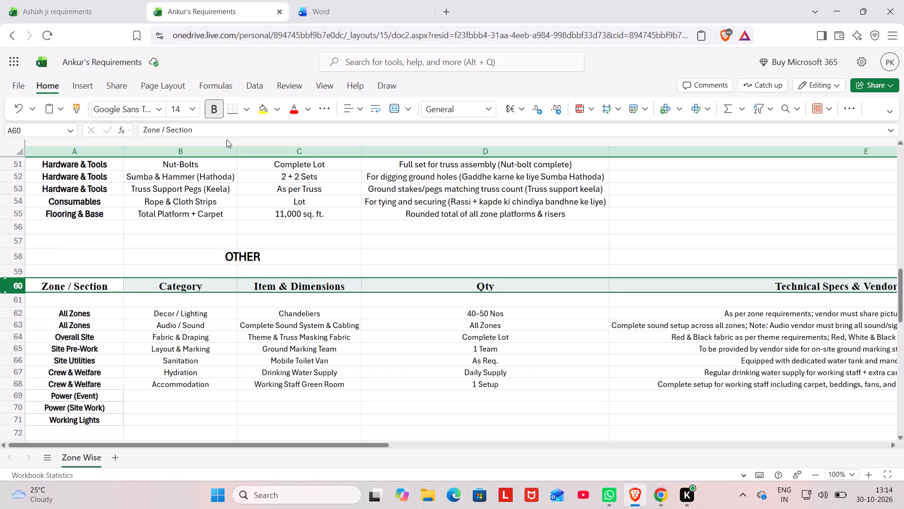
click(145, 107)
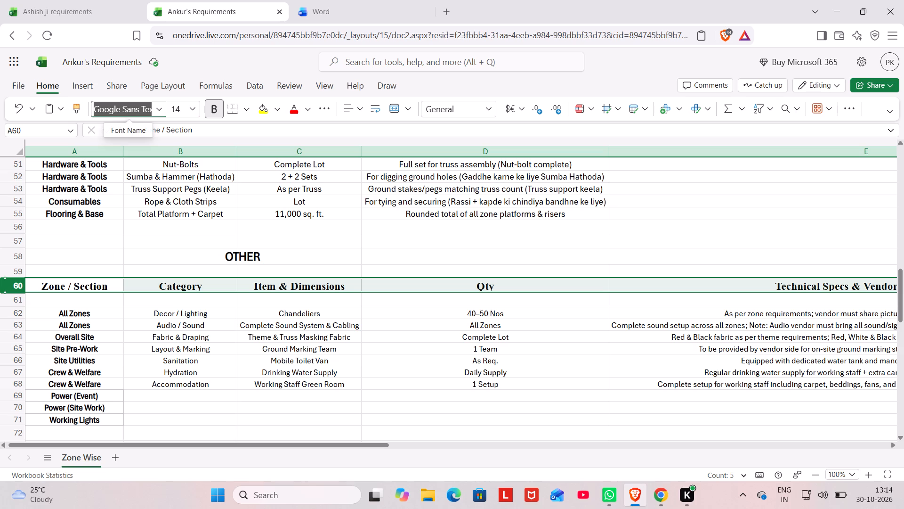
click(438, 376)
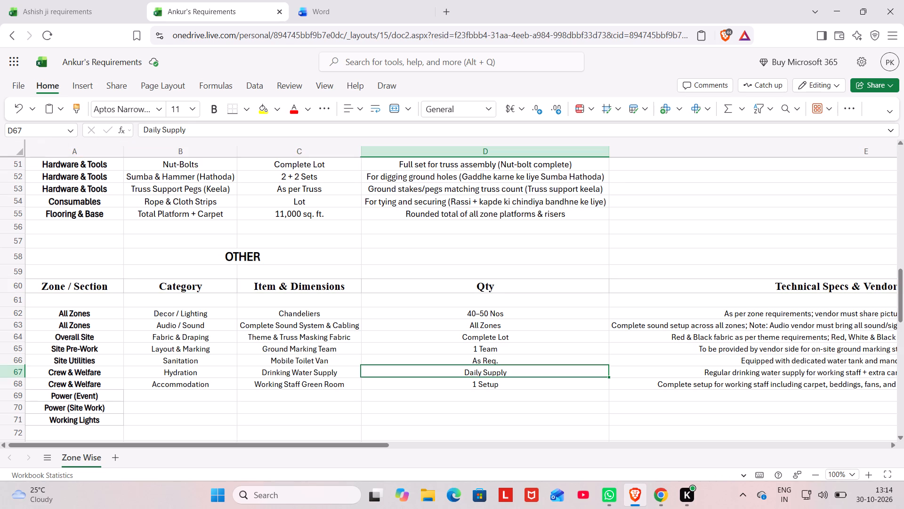
Change the font of the entire Zone Wise sheet to Aptos Display.
click(12, 150)
key(ctrl+a)
click(295, 246)
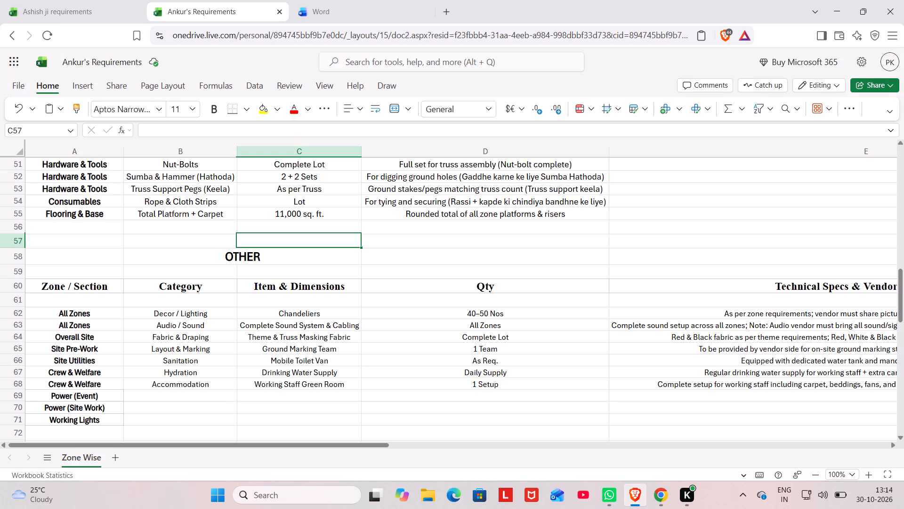
key(ctrl+a)
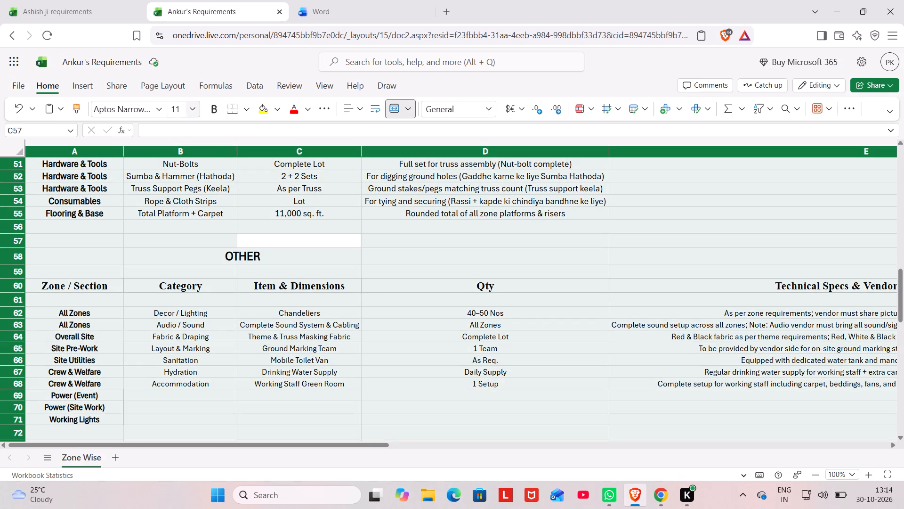
click(149, 110)
key(Return)
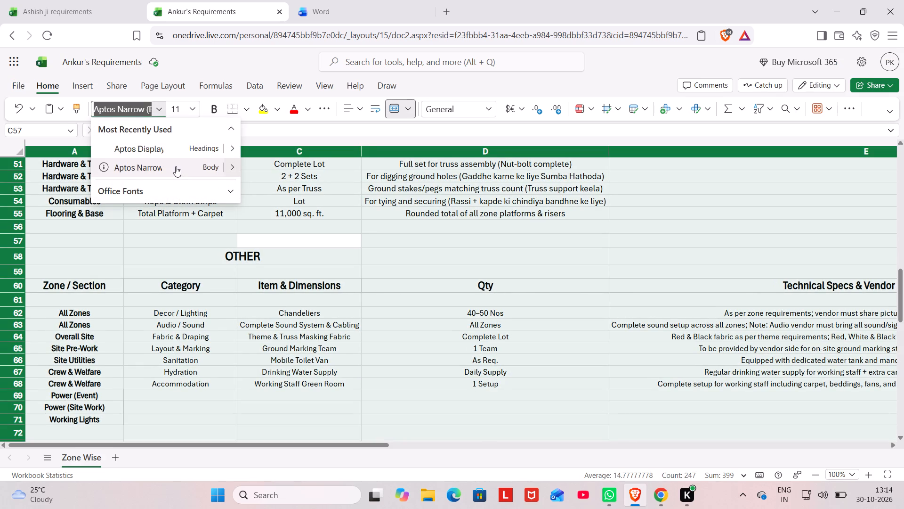
click(189, 145)
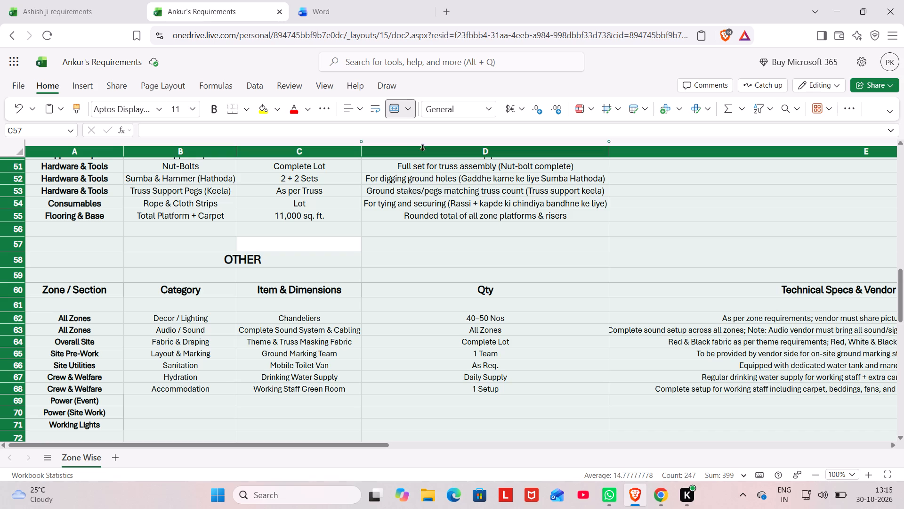
click(407, 110)
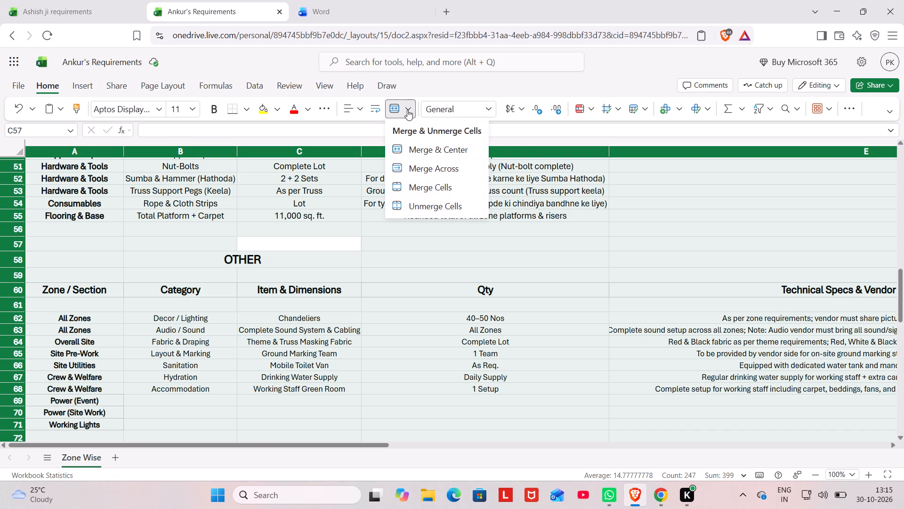
click(407, 110)
click(405, 278)
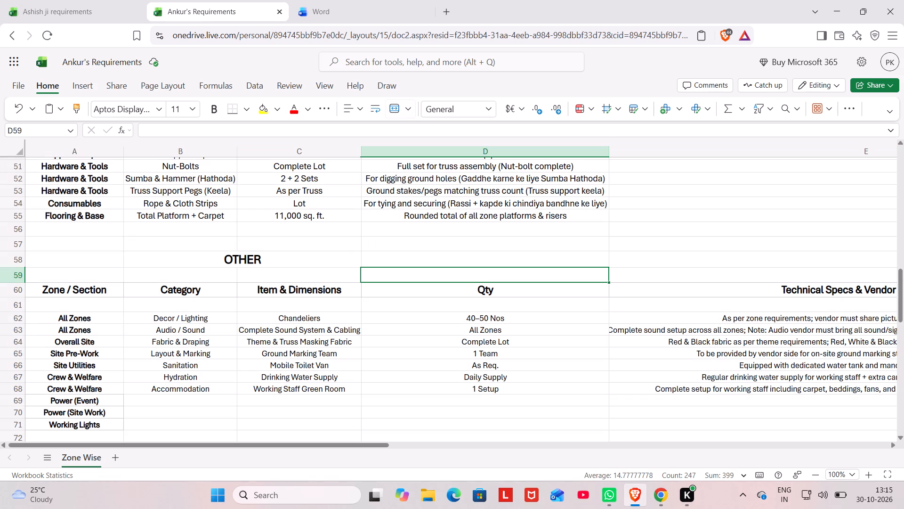
click(439, 406)
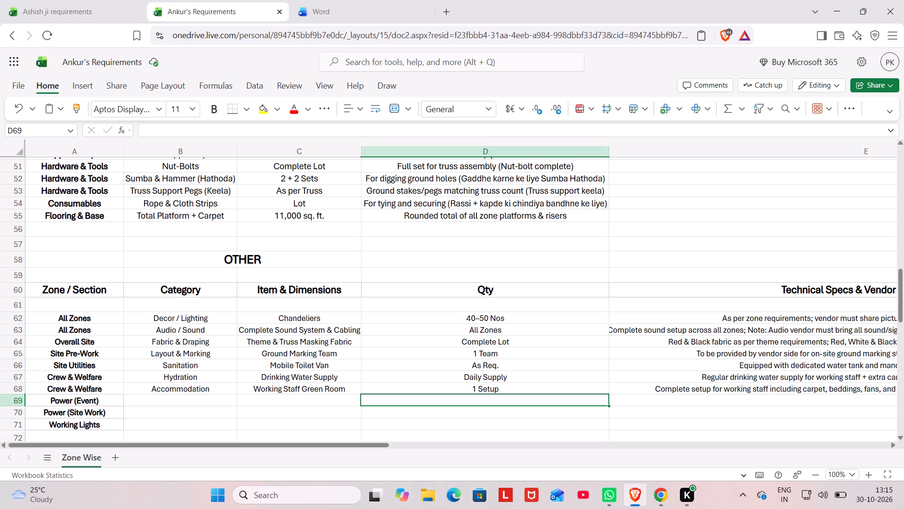
Reopen the PDF export to check the preview with the new font, and return to the workbook.
click(14, 80)
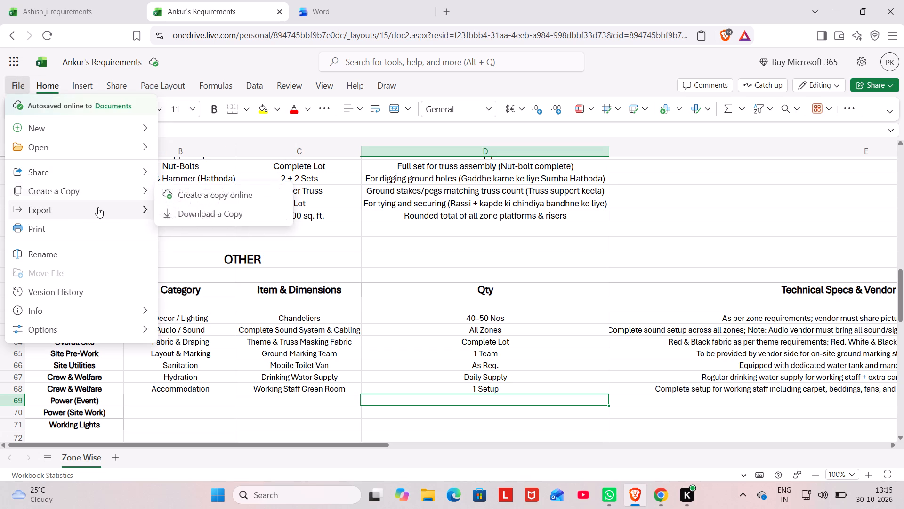
click(181, 208)
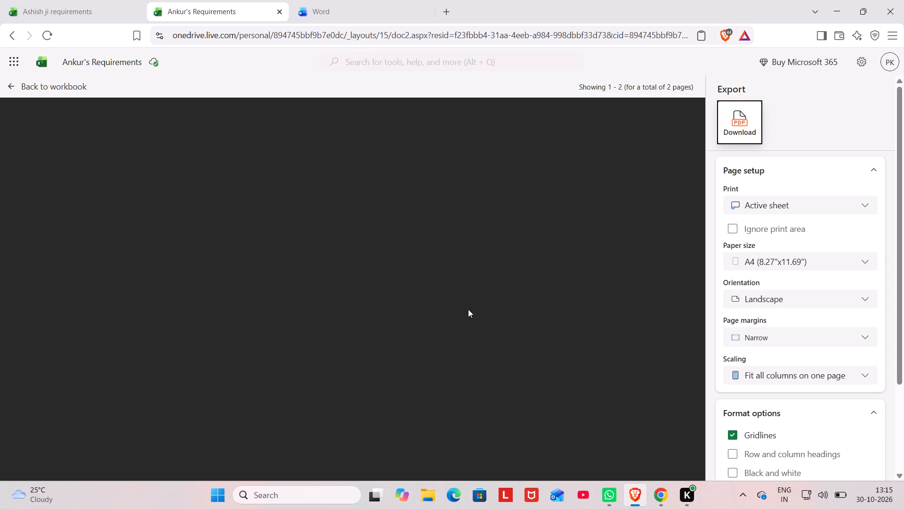
scroll(468, 309, down, 4)
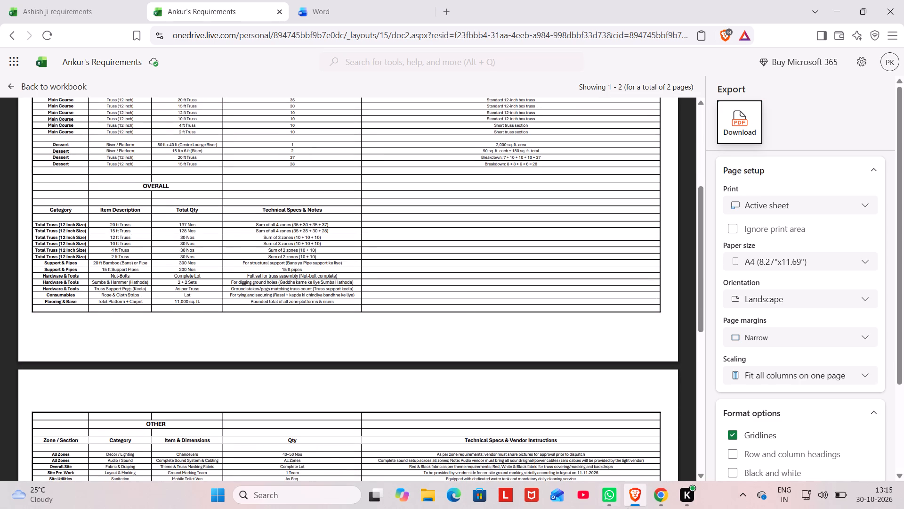
click(8, 84)
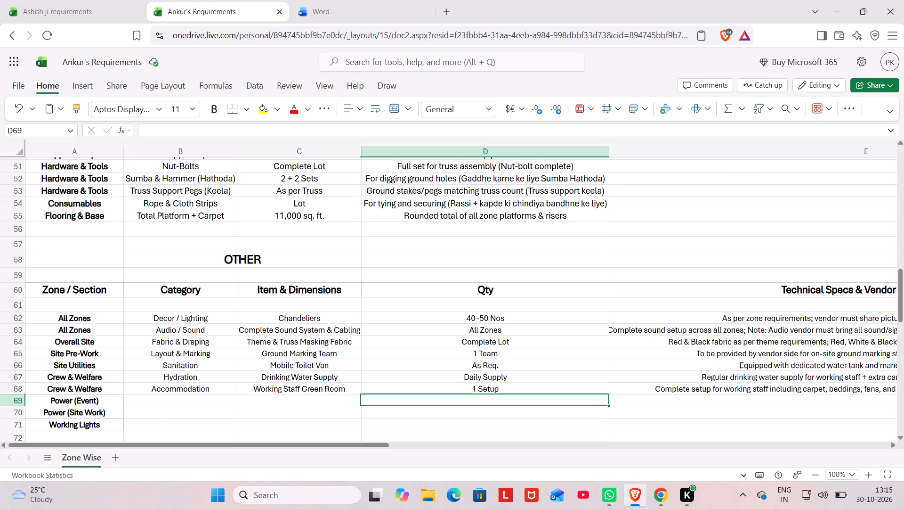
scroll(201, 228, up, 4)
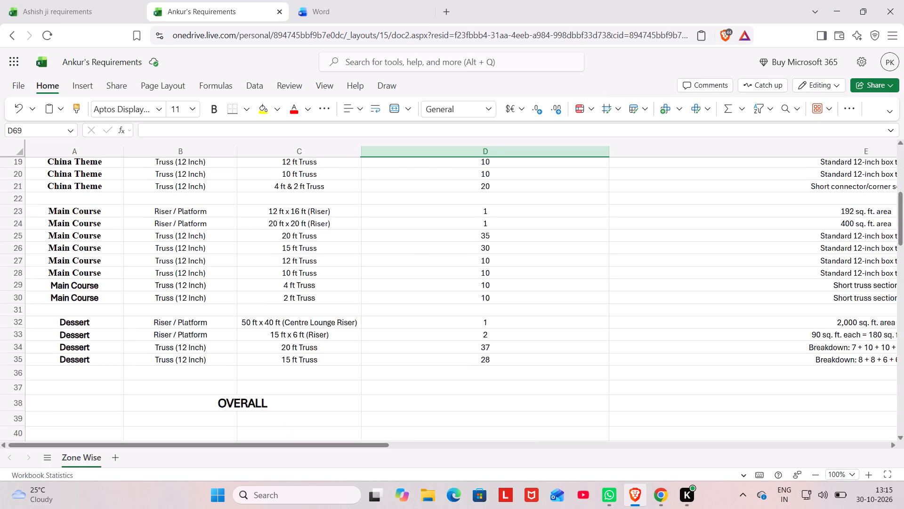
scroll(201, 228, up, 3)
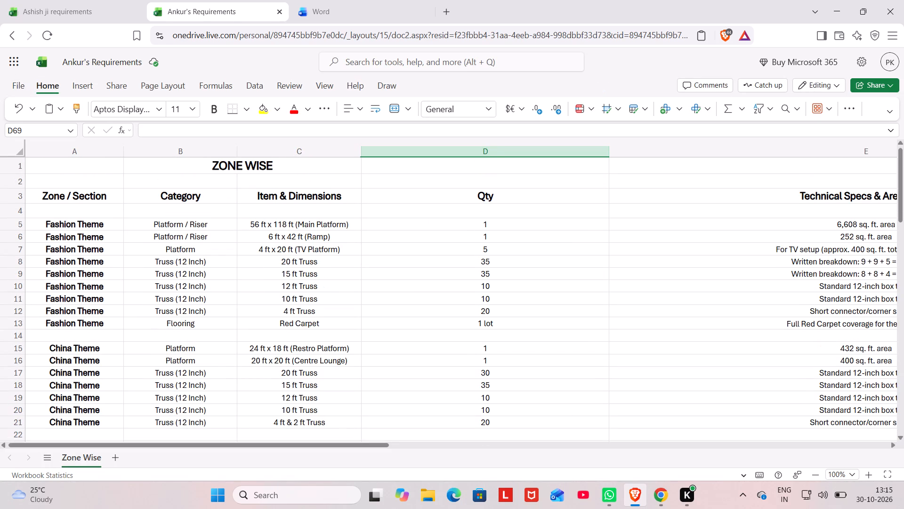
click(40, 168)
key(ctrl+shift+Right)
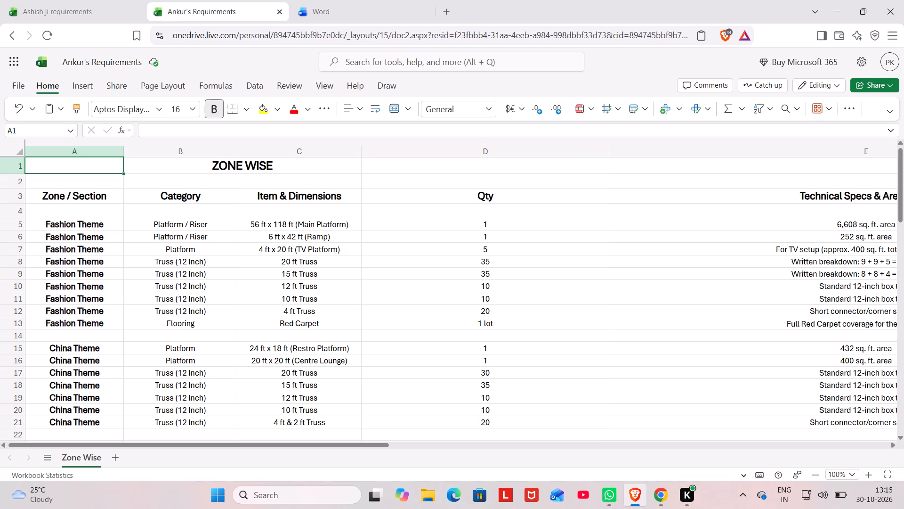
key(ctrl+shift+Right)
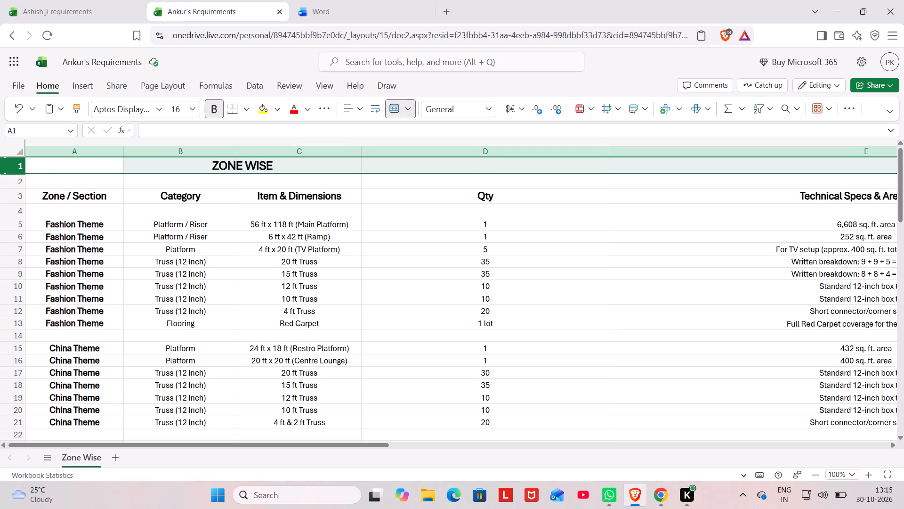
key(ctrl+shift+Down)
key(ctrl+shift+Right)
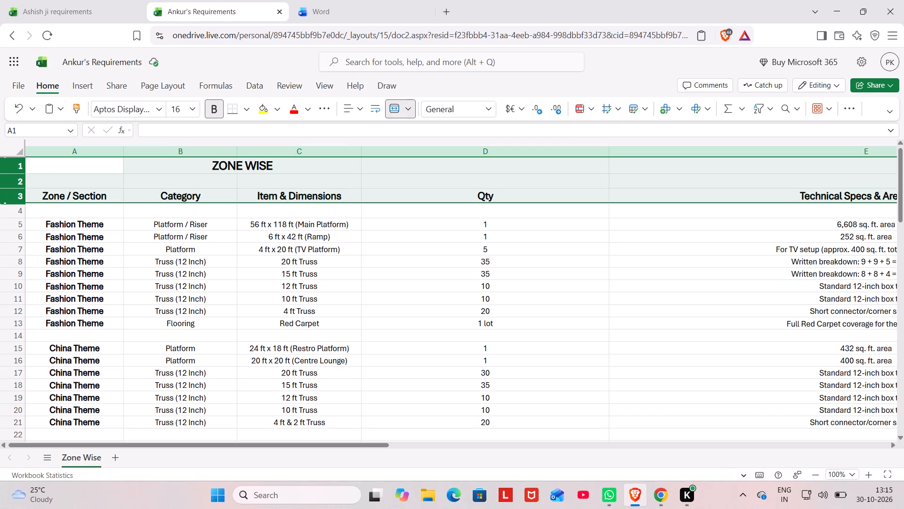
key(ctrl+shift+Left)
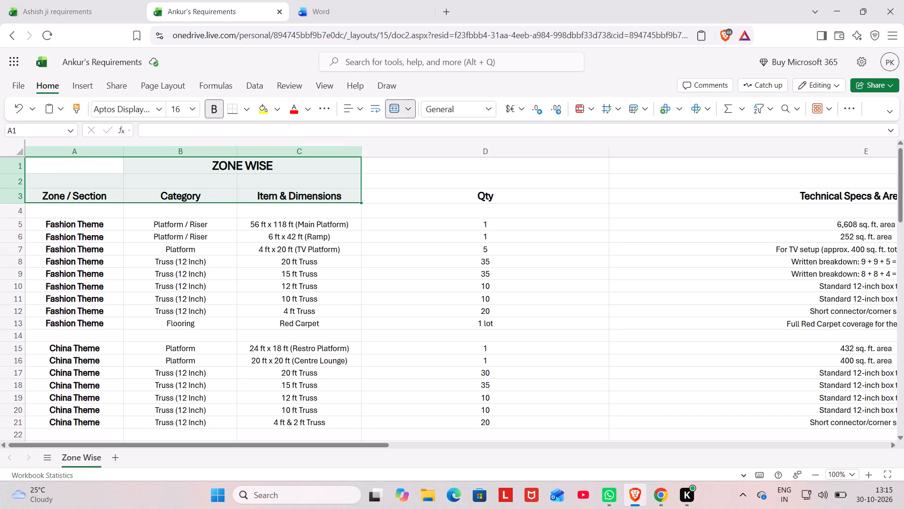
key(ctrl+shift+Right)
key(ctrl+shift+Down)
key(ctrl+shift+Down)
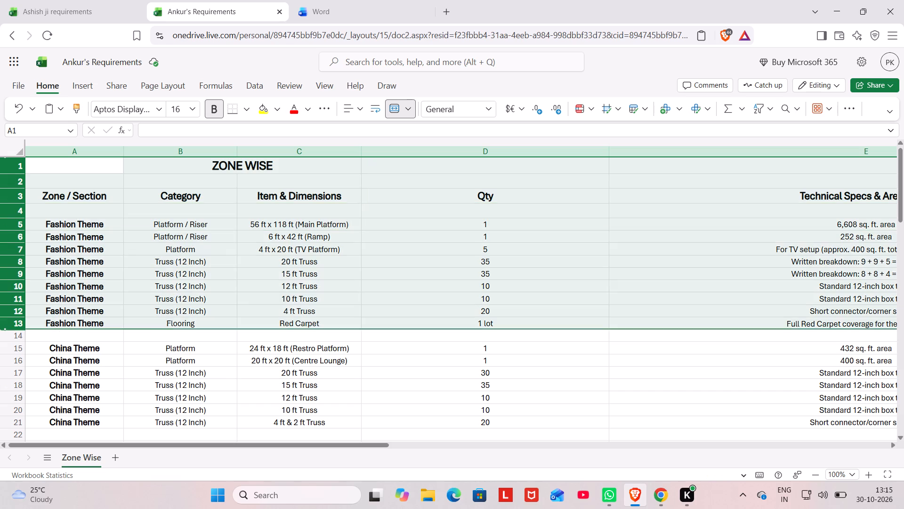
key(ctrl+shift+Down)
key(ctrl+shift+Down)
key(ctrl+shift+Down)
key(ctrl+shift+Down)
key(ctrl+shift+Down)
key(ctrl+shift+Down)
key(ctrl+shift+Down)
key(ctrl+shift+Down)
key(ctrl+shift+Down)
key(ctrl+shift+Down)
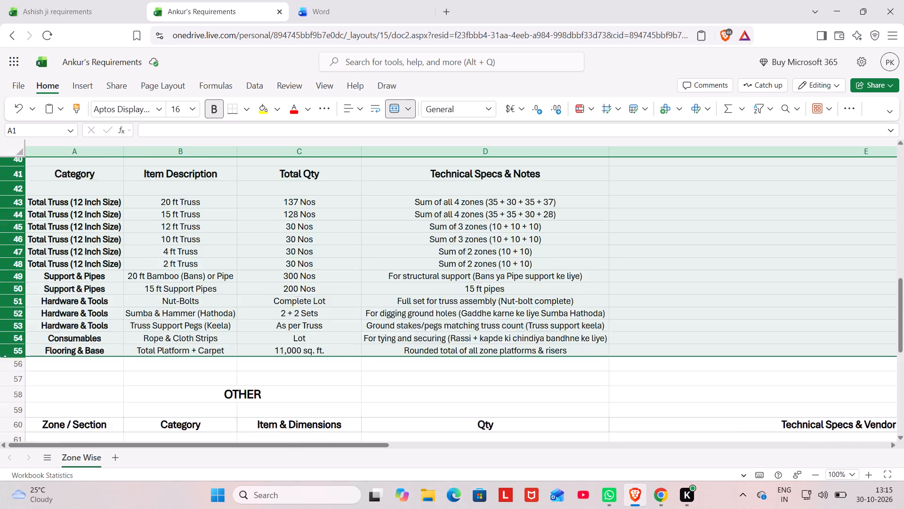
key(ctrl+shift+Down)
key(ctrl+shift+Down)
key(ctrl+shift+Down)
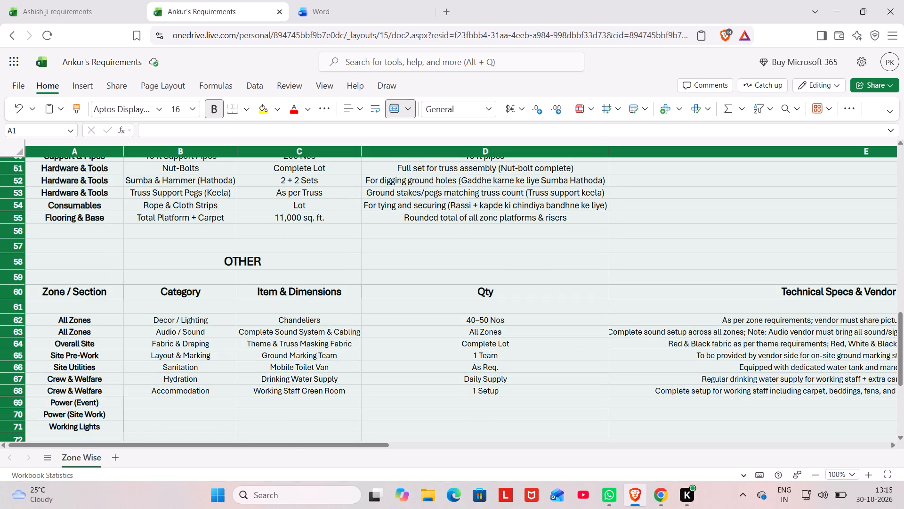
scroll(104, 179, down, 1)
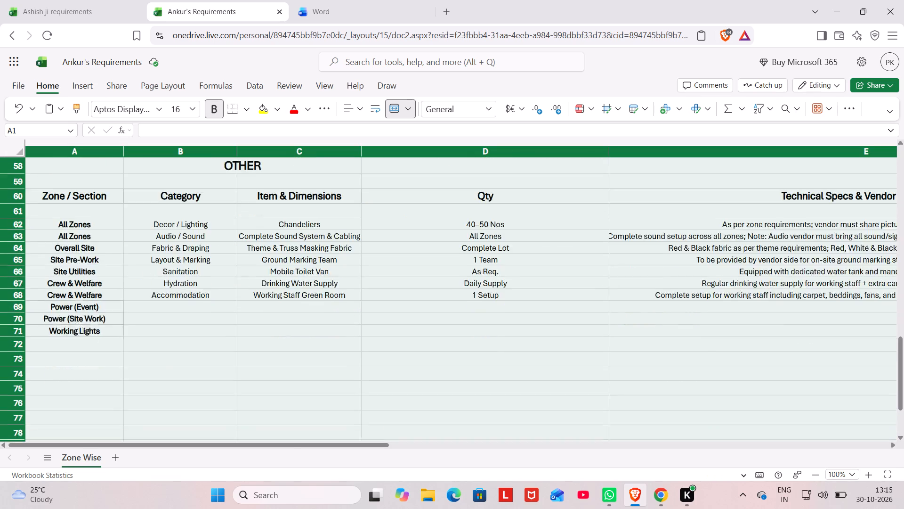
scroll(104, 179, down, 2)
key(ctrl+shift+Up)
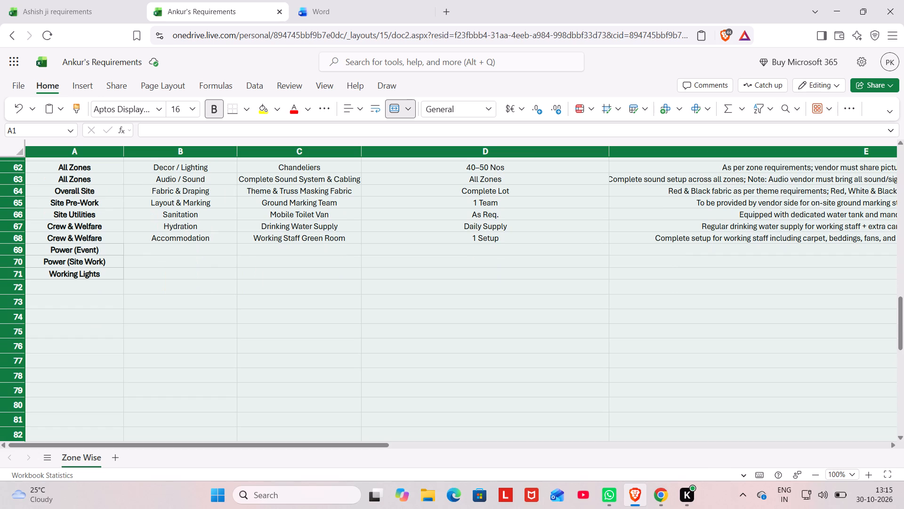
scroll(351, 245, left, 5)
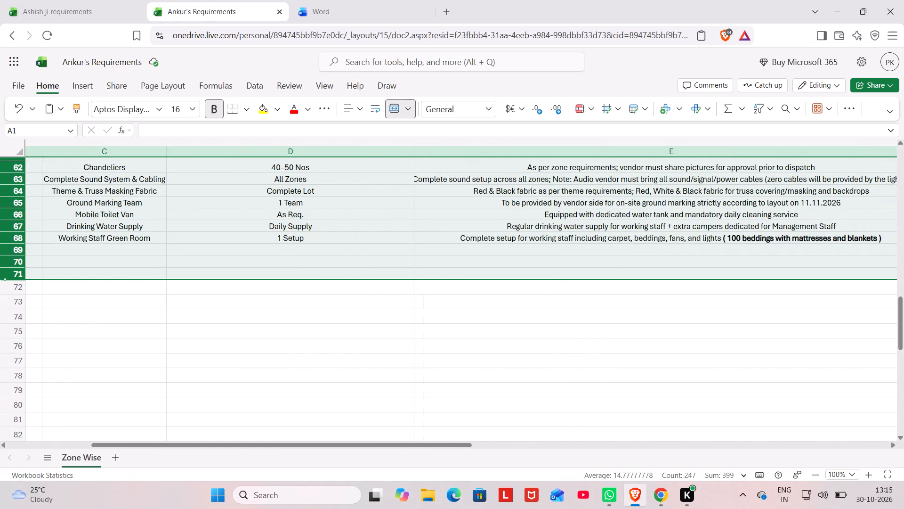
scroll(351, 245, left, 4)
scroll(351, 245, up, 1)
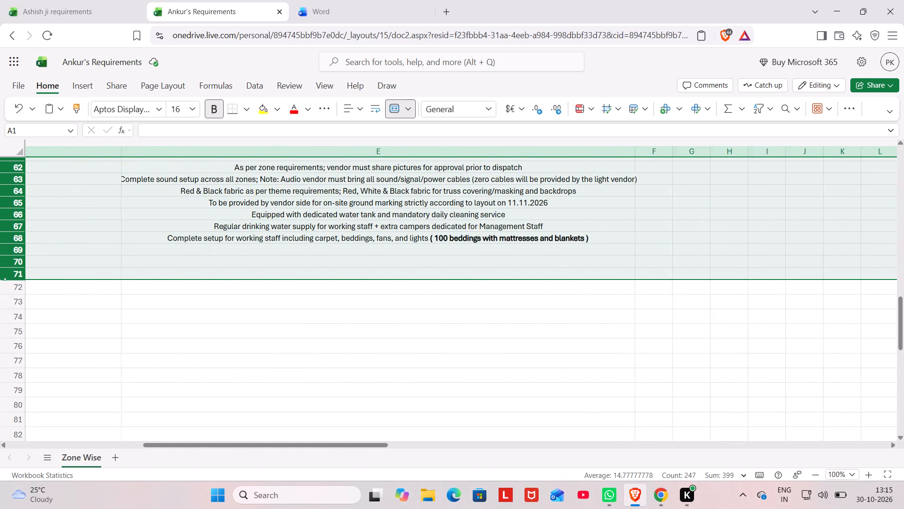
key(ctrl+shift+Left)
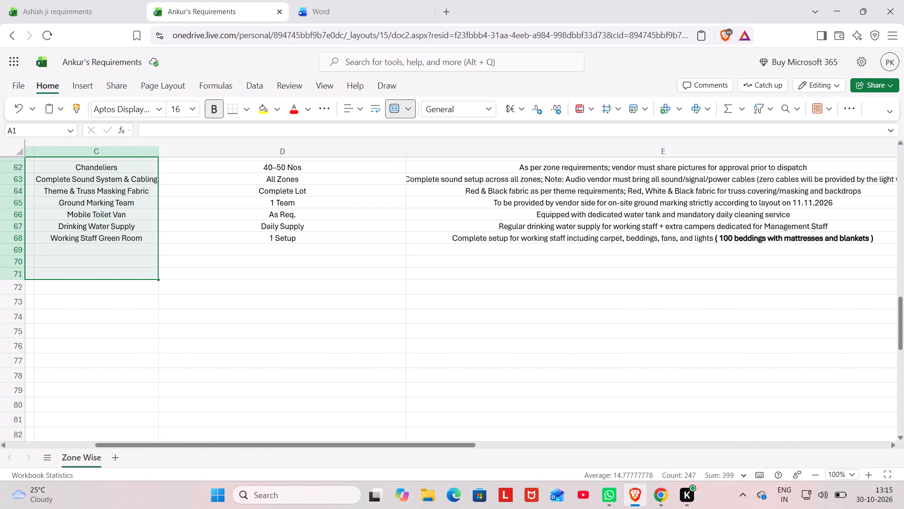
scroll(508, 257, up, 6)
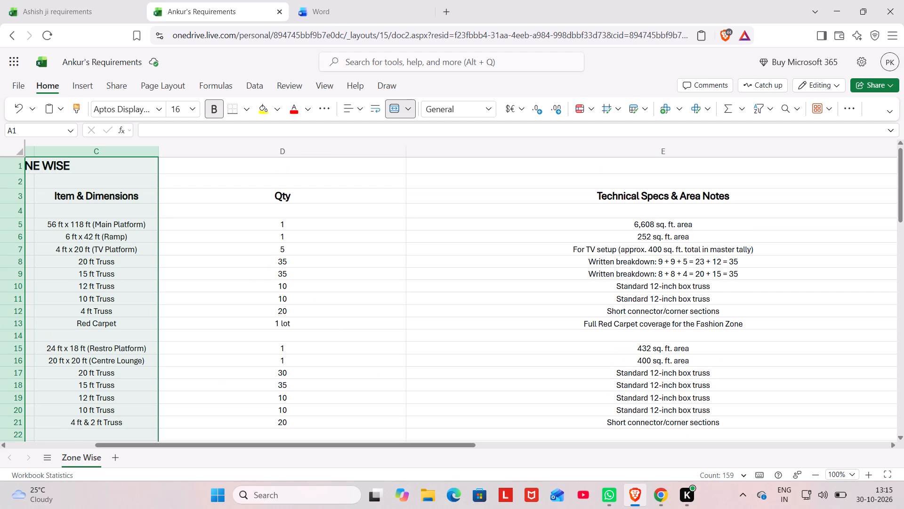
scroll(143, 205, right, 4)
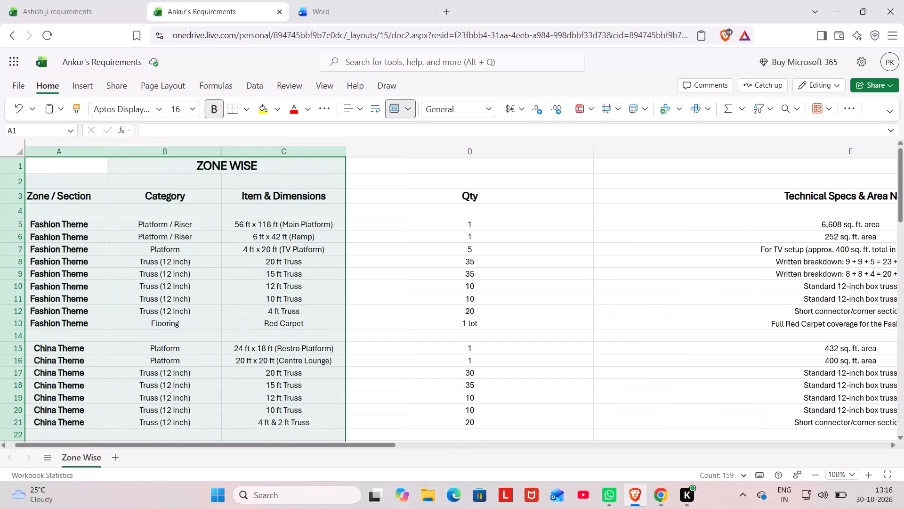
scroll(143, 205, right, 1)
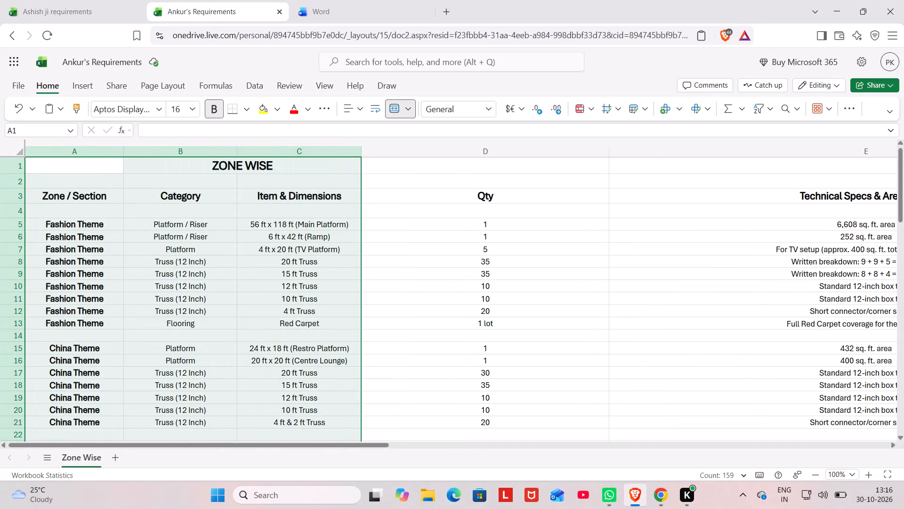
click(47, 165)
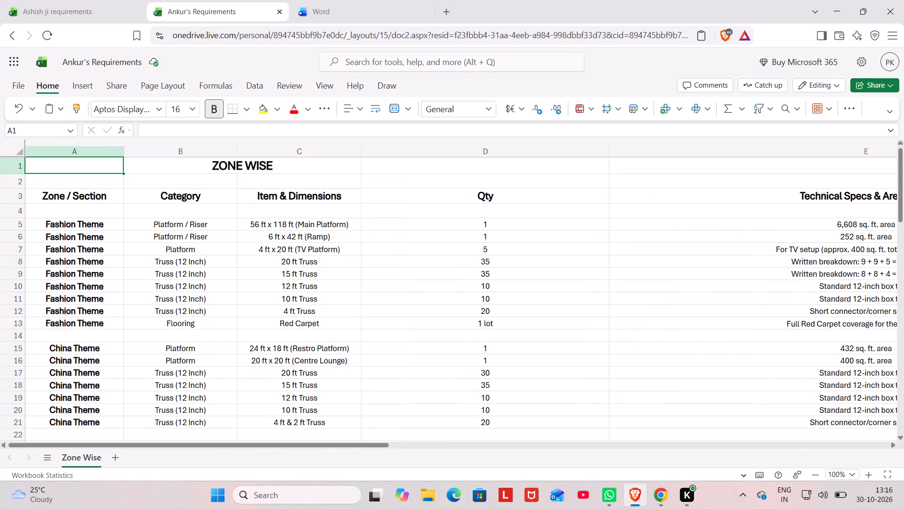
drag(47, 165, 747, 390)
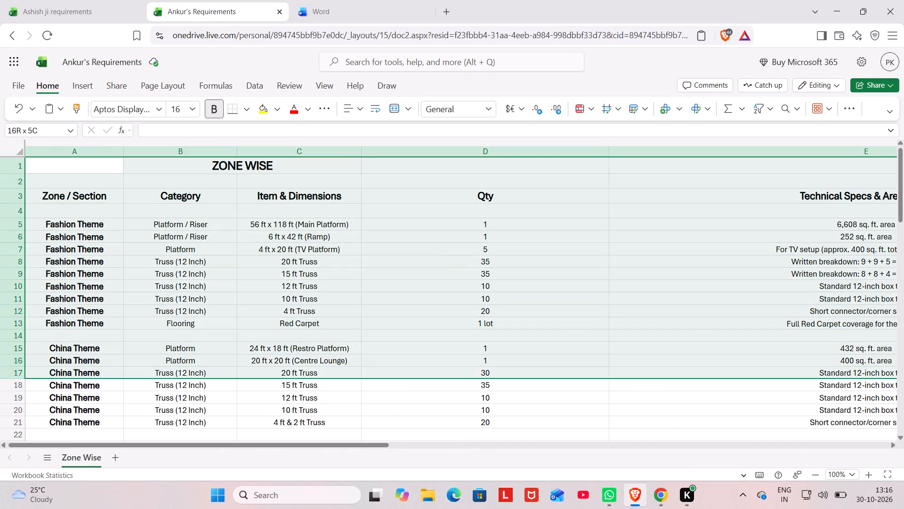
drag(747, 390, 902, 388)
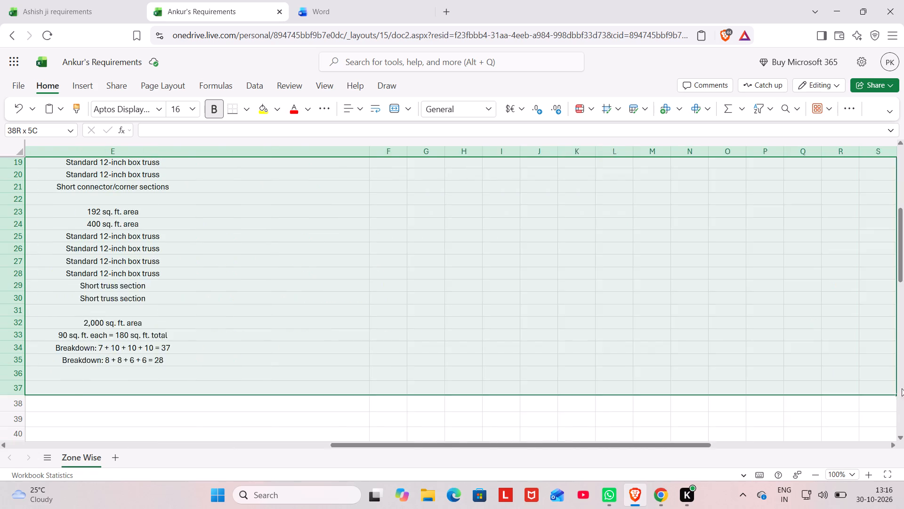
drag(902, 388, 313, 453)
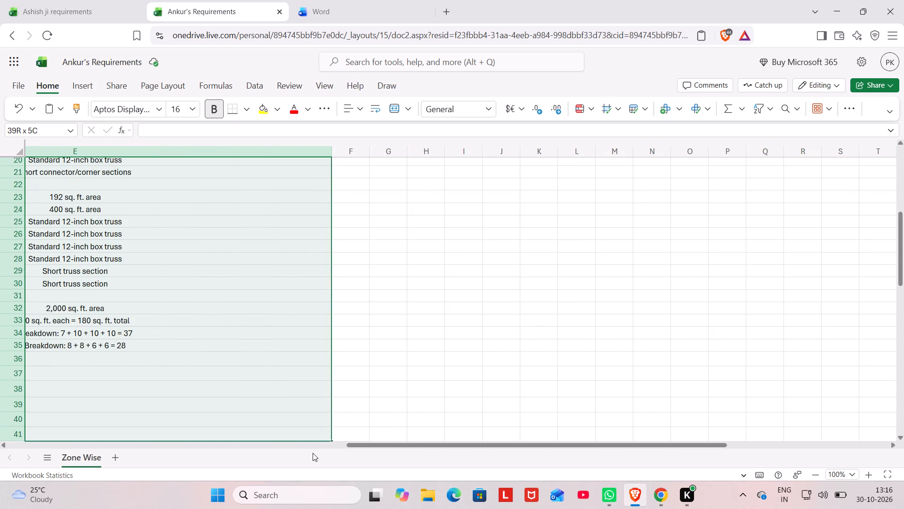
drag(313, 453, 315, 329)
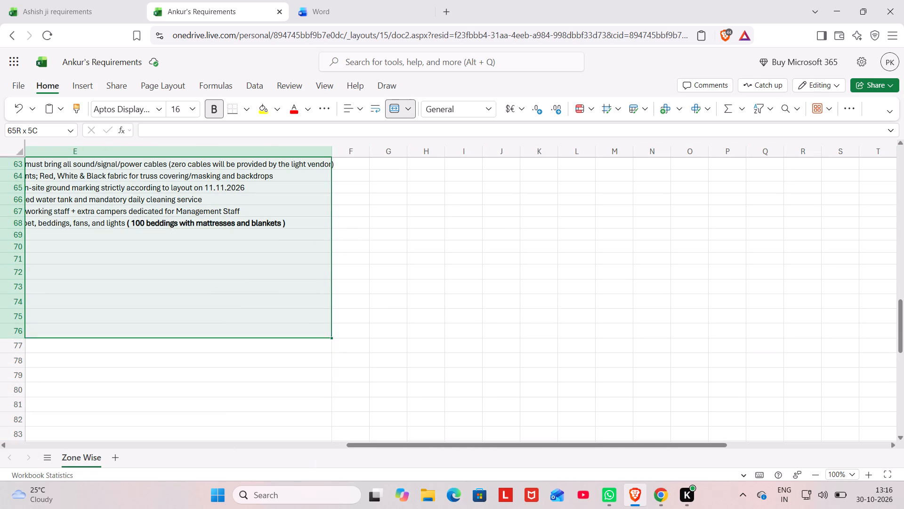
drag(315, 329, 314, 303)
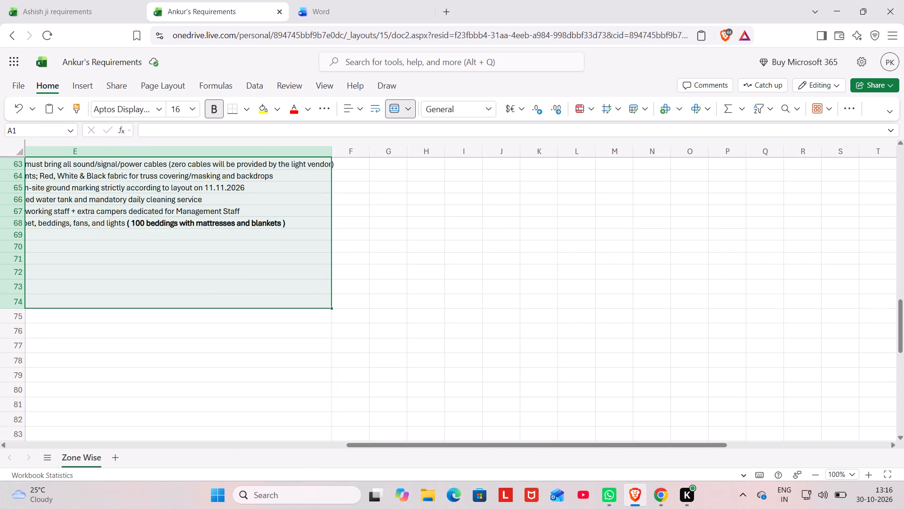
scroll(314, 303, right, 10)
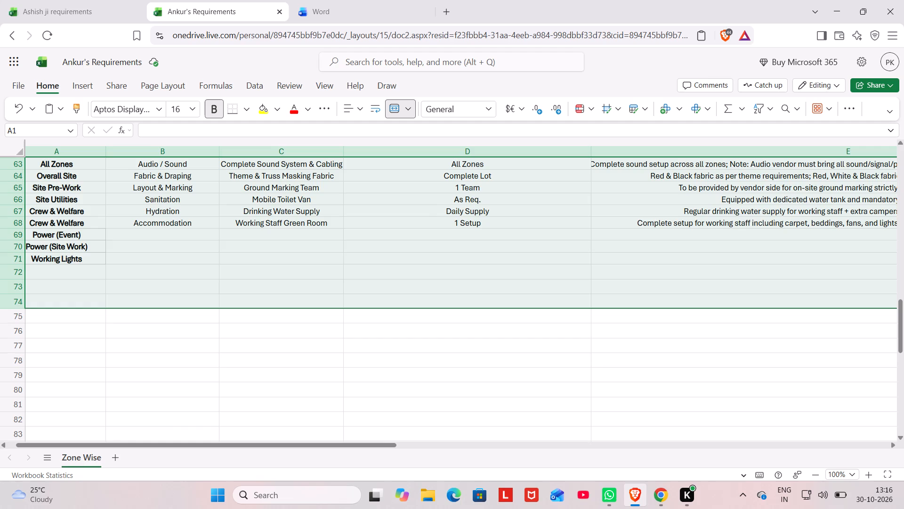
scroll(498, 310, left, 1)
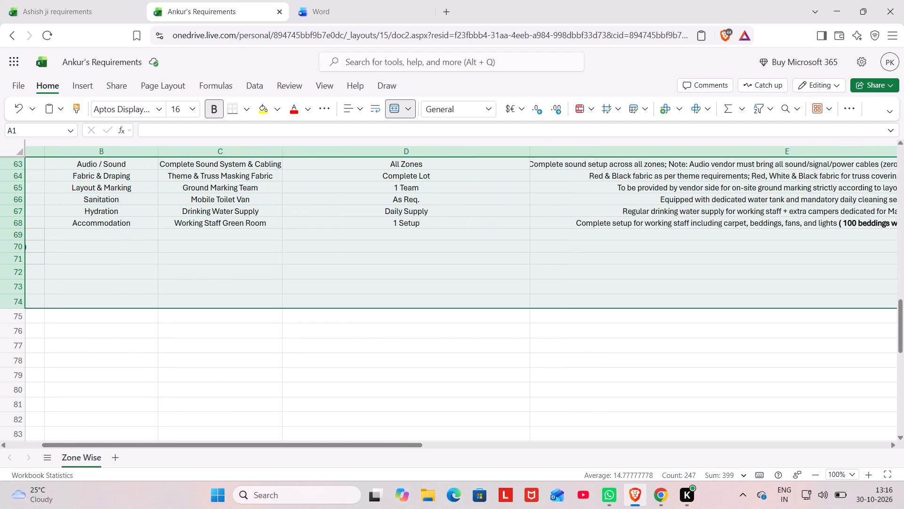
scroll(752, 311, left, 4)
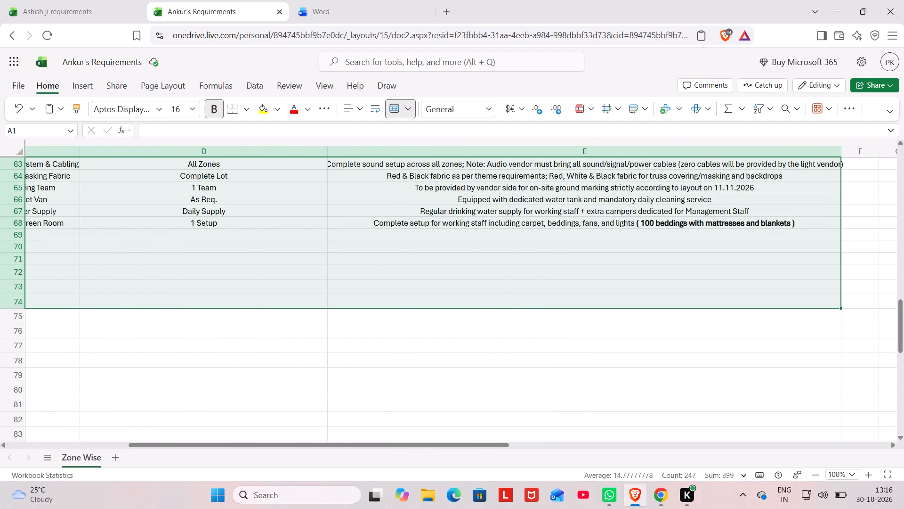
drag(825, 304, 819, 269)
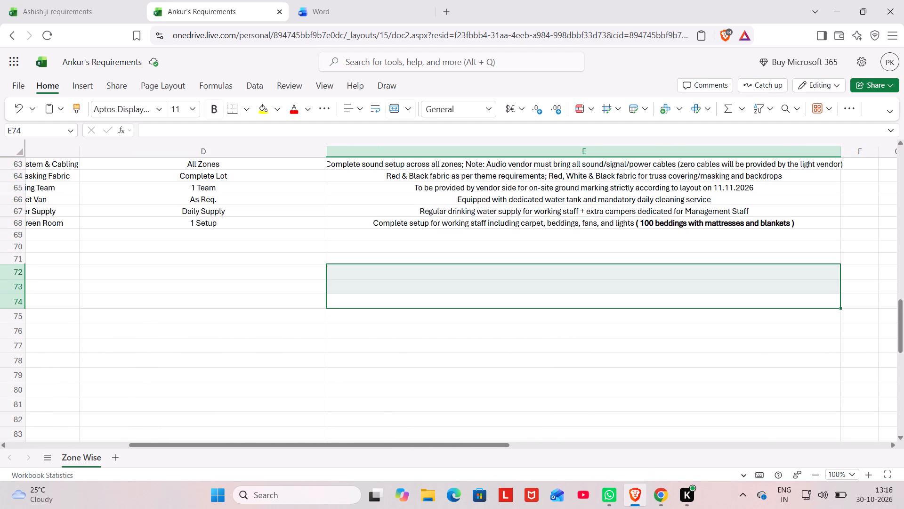
Apply All Borders to the range A1:E70 of the Zone Wise sheet, from the title row through the Power (Site Work) row.
click(829, 250)
drag(829, 250, 686, 172)
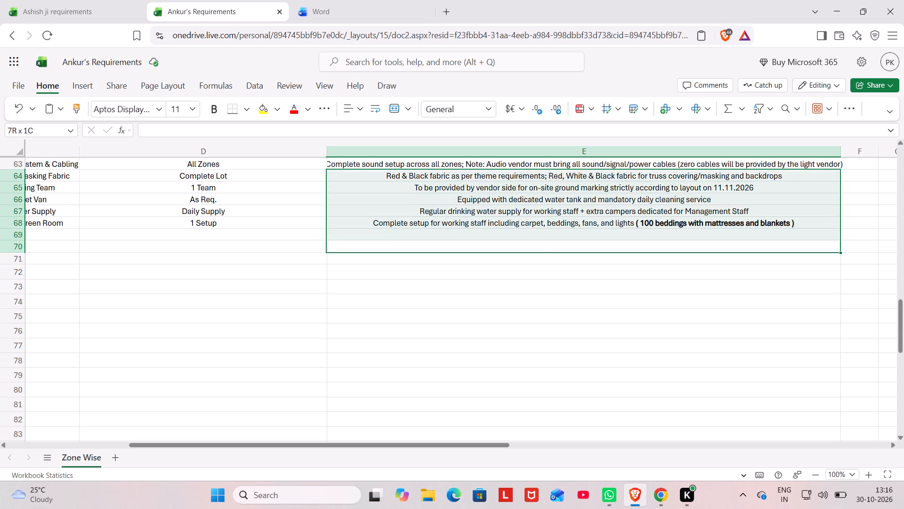
drag(686, 172, 240, 212)
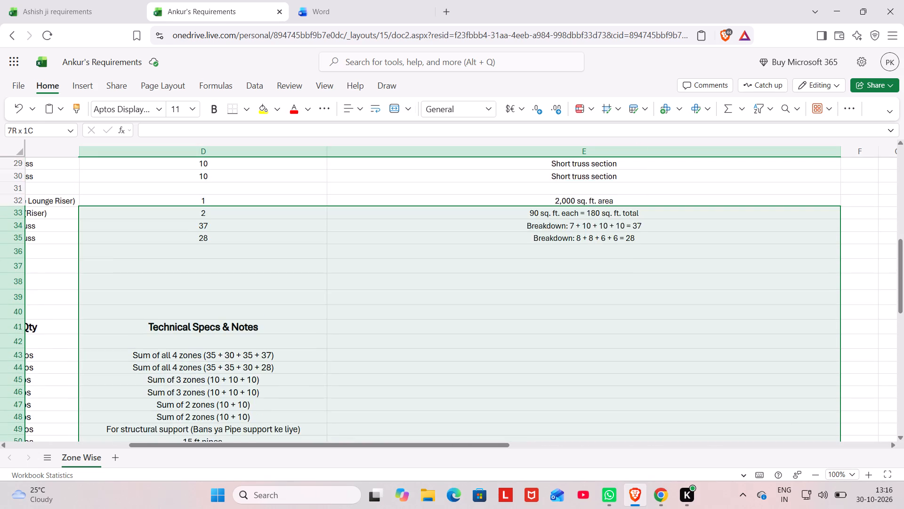
drag(240, 212, 170, 135)
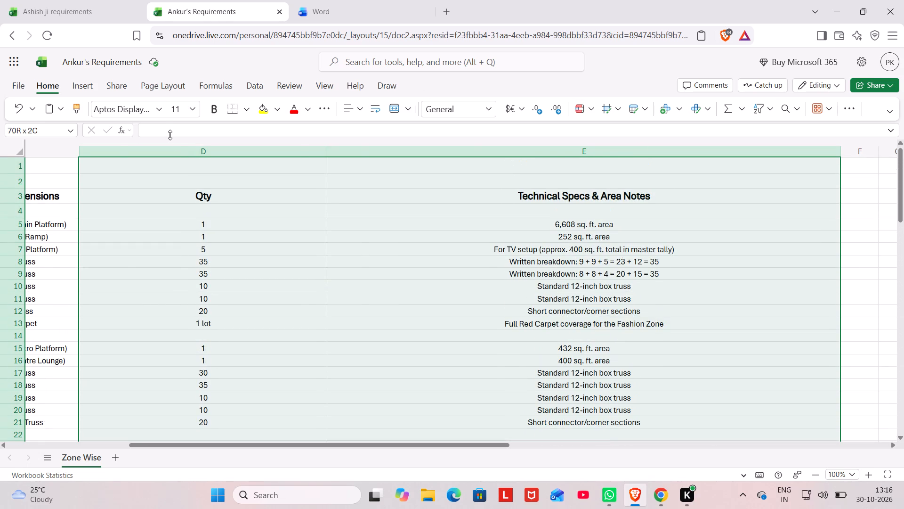
drag(170, 135, 0, 144)
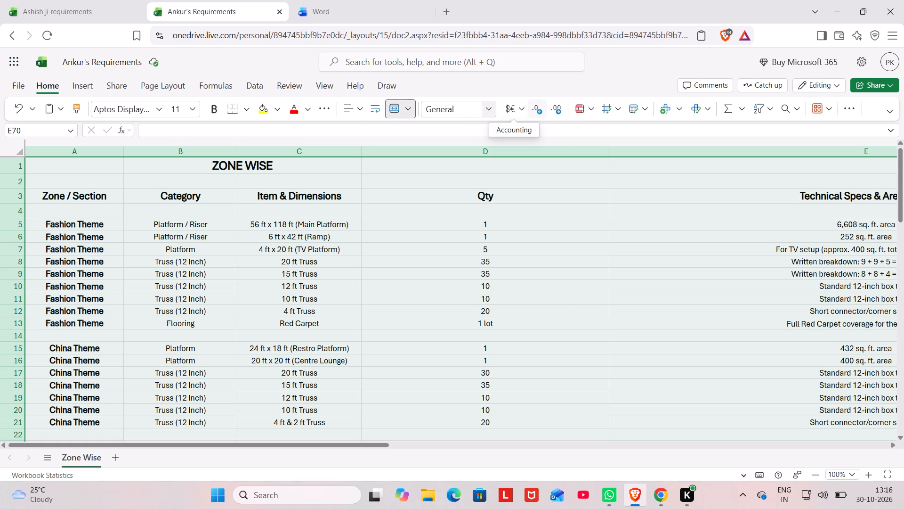
click(245, 110)
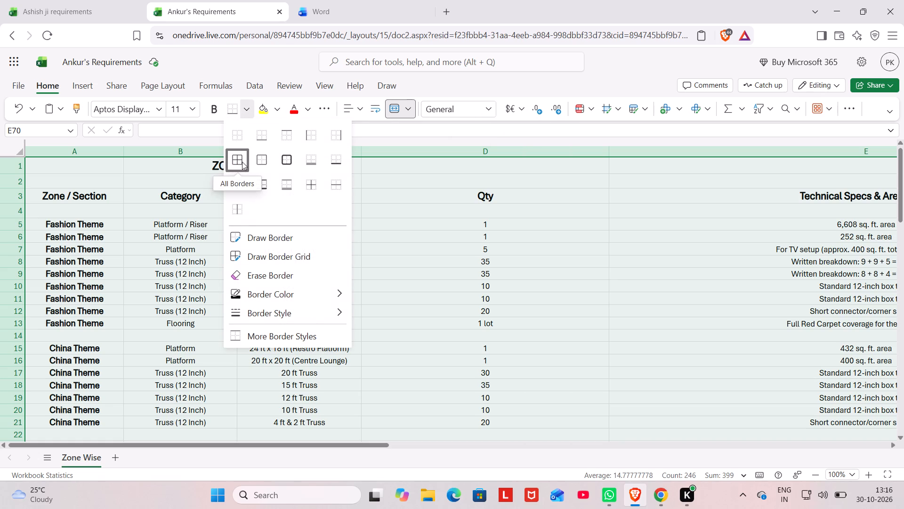
click(242, 162)
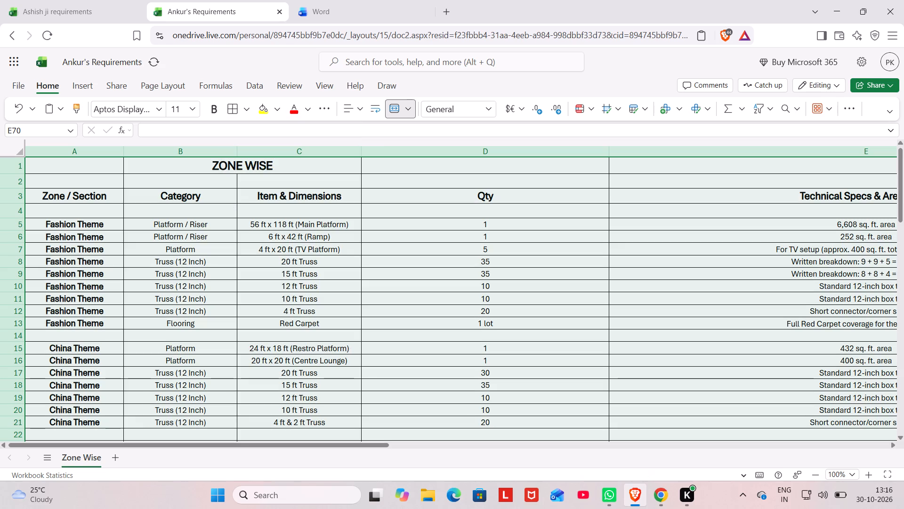
click(337, 315)
click(513, 305)
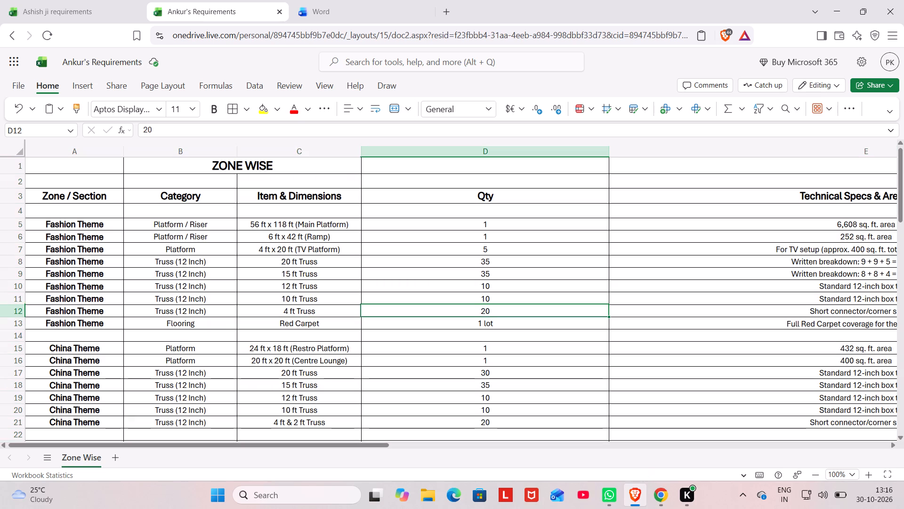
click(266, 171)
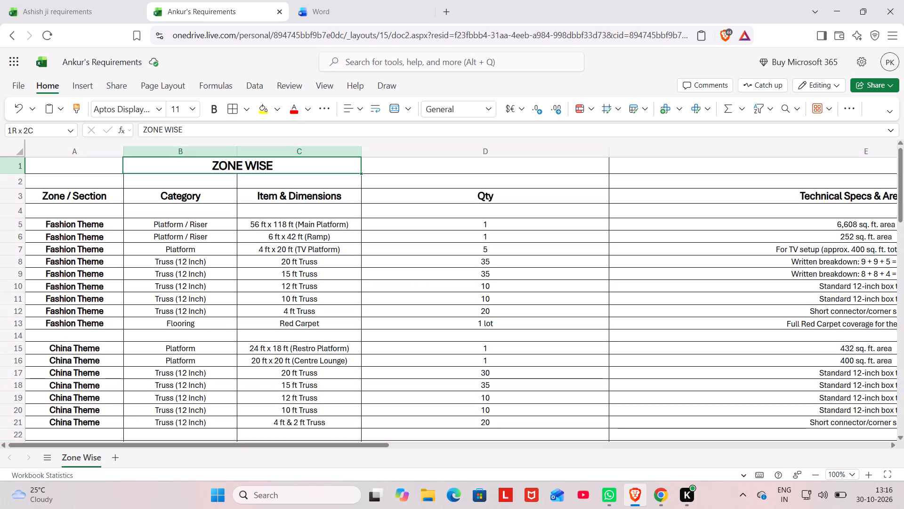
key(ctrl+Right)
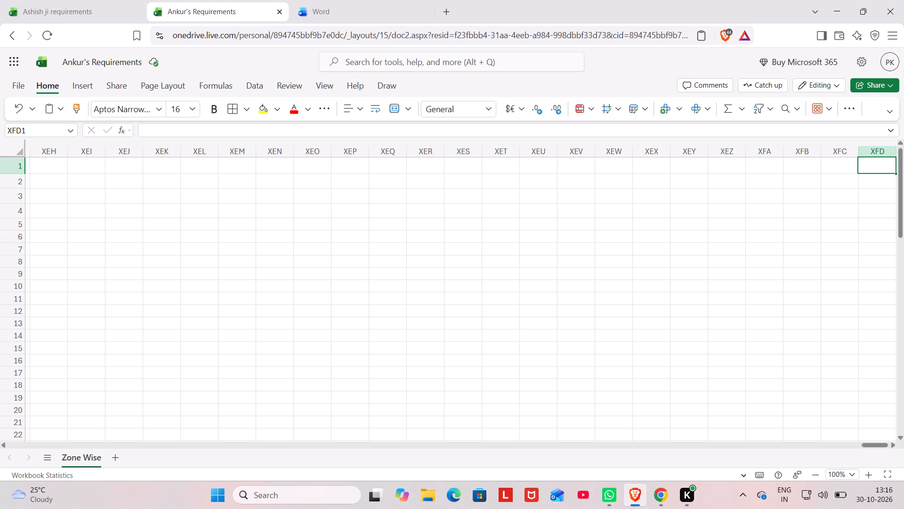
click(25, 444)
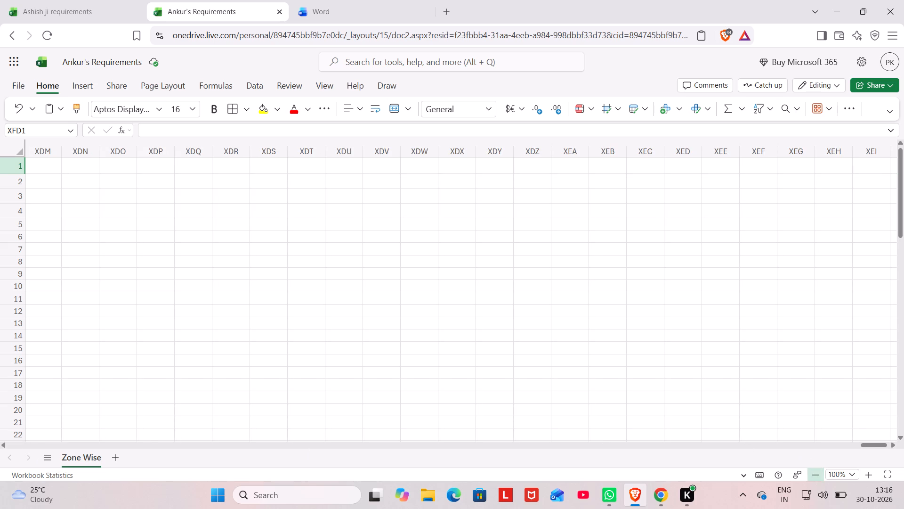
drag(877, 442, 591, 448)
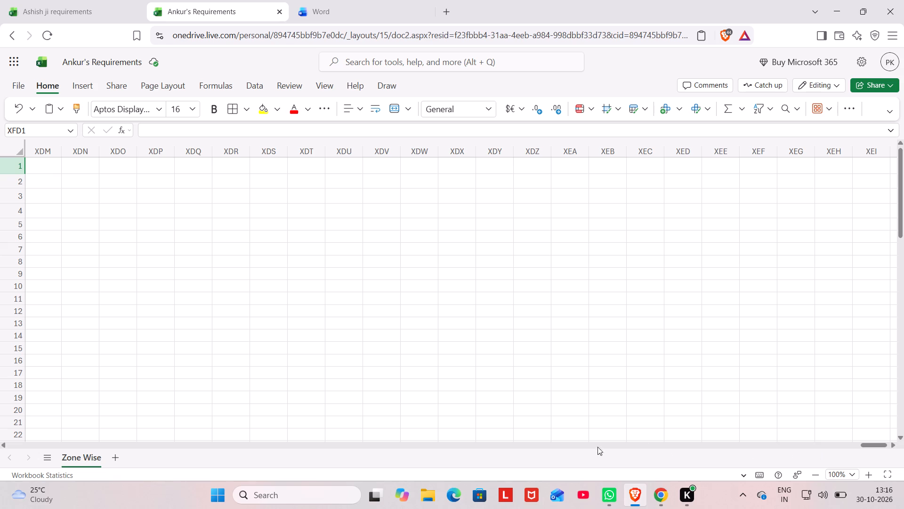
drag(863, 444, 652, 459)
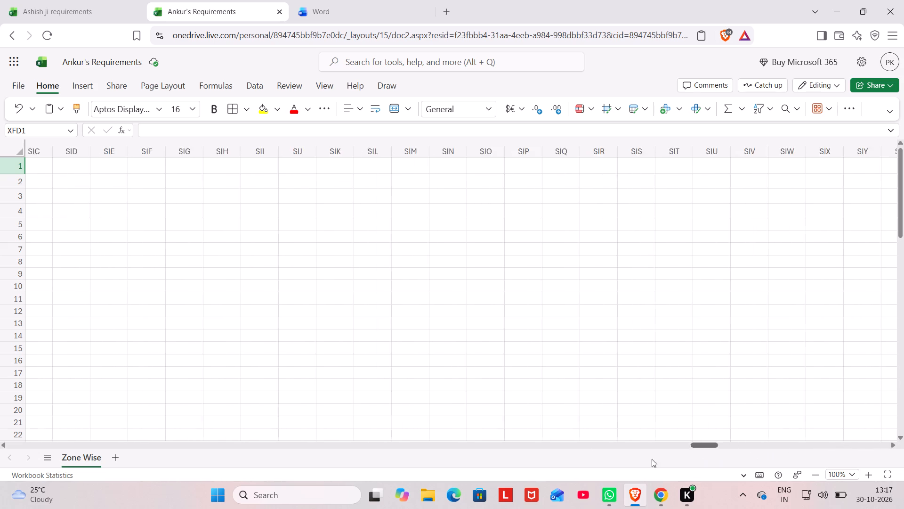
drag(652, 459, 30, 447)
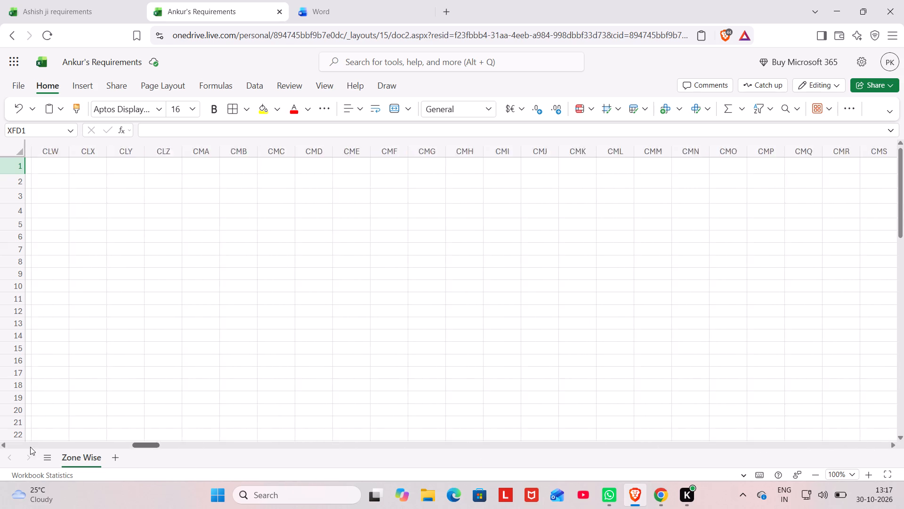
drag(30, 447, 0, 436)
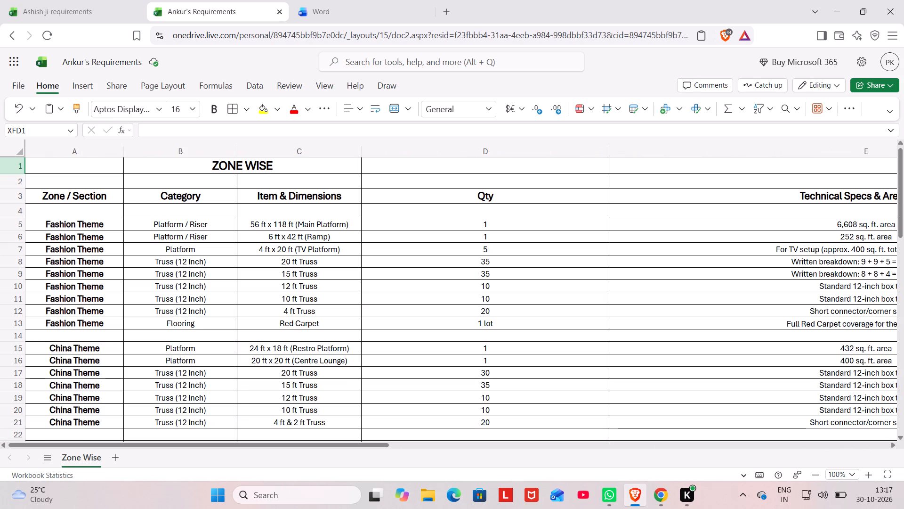
Re-merge the ZONE WISE title across B1:D1 and centre it.
click(314, 171)
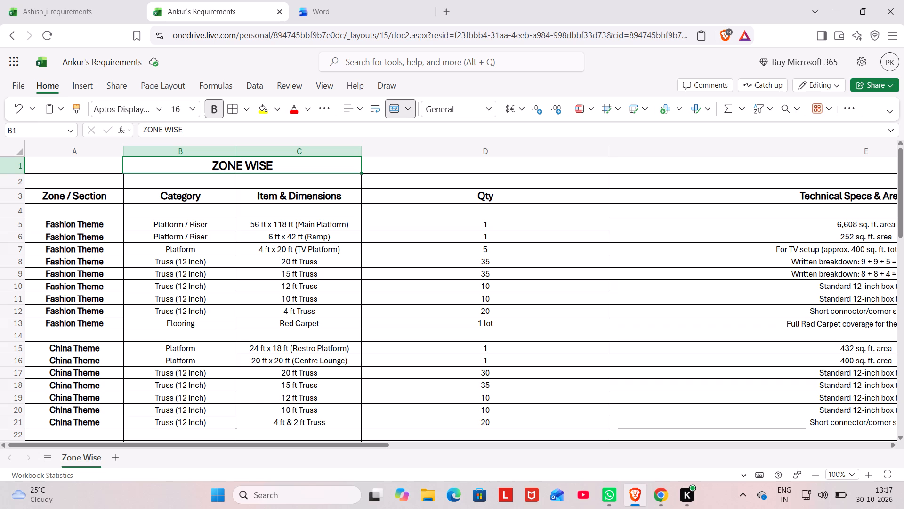
click(410, 169)
click(410, 169)
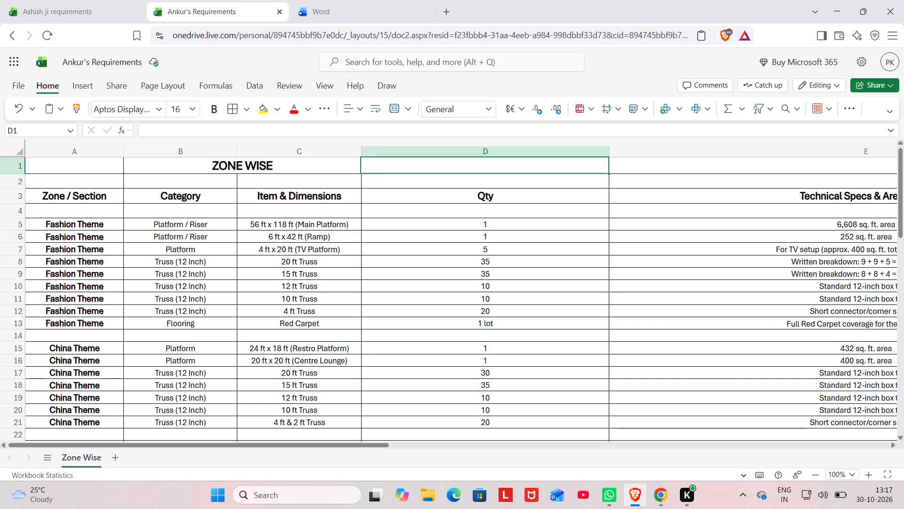
drag(410, 169, 335, 169)
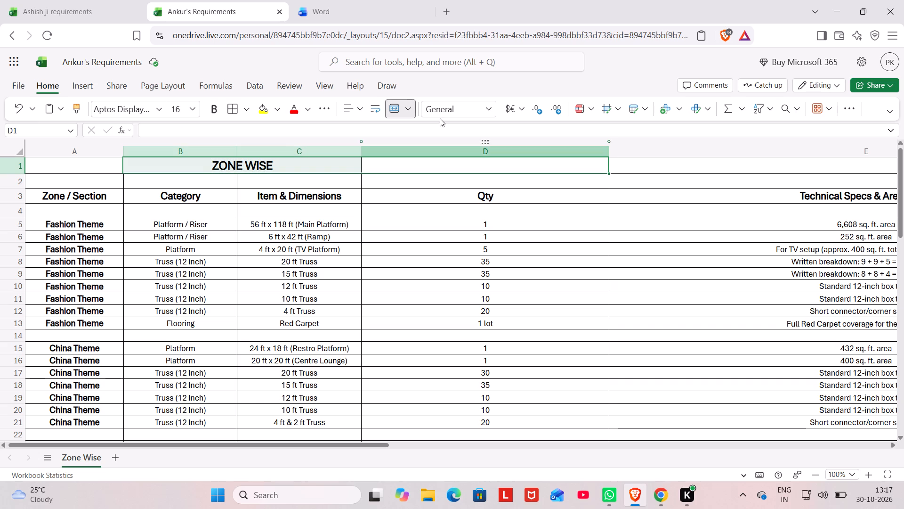
click(394, 108)
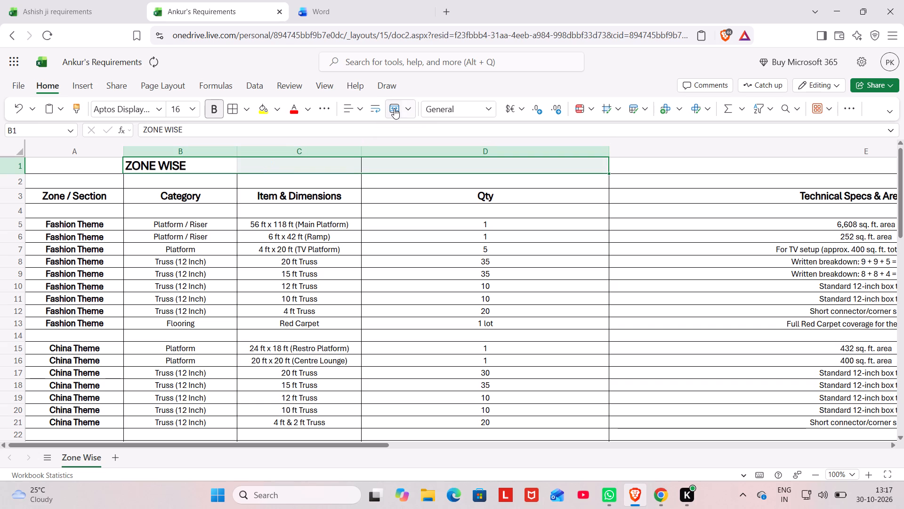
click(358, 104)
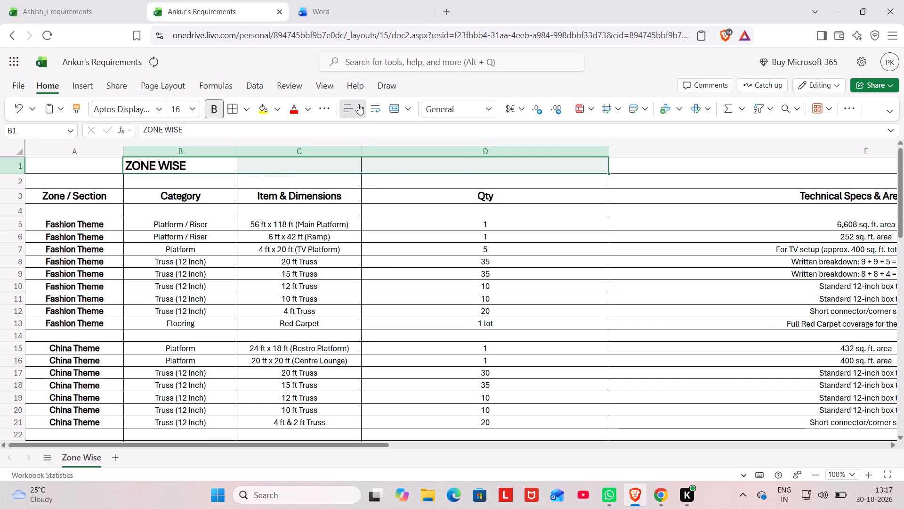
click(378, 145)
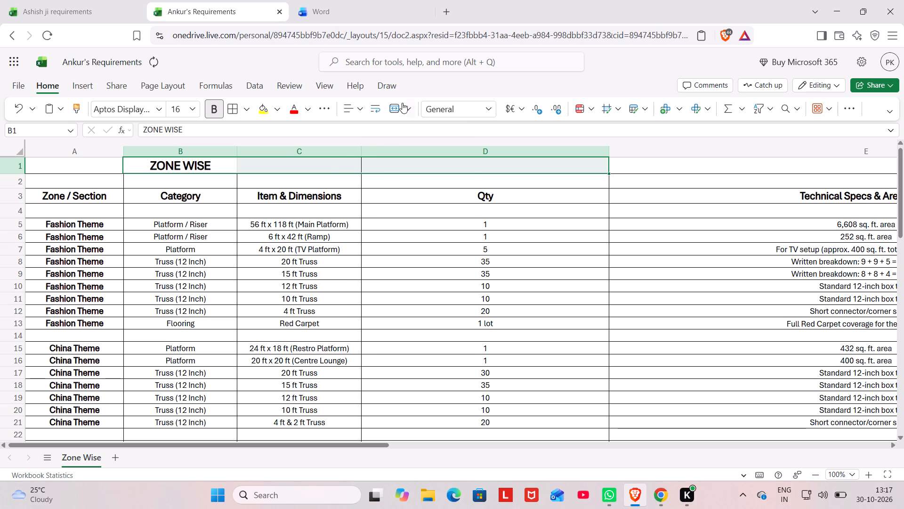
click(392, 111)
Re-merge the OVERALL section title across B38:D38 and centre it.
scroll(395, 213, down, 1)
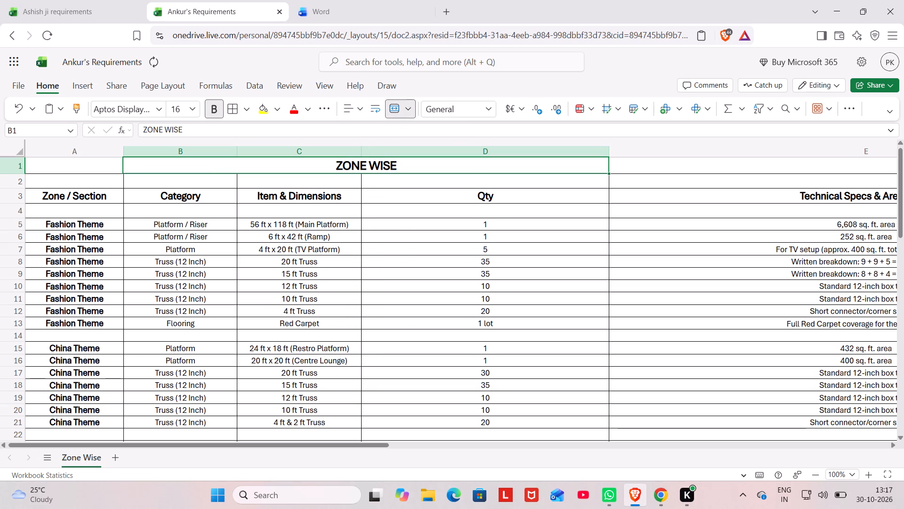
scroll(395, 213, down, 4)
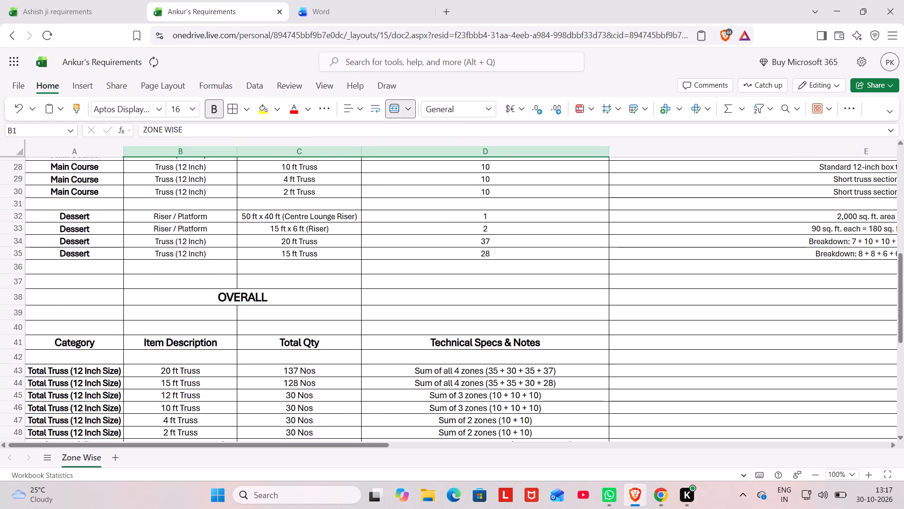
click(306, 304)
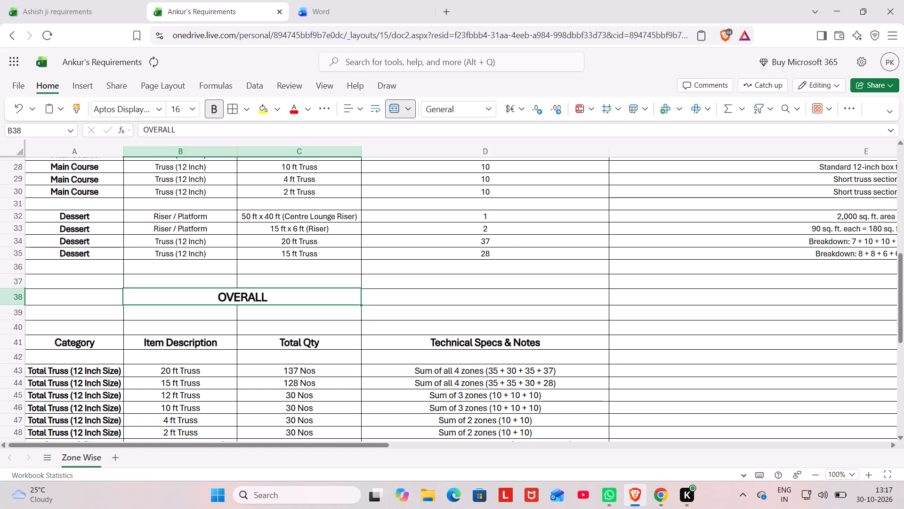
ctrl+click(388, 298)
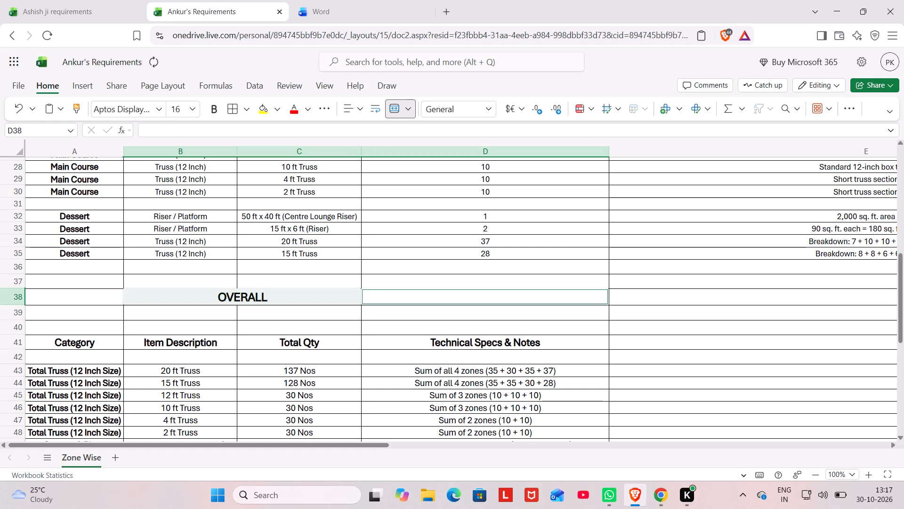
click(353, 297)
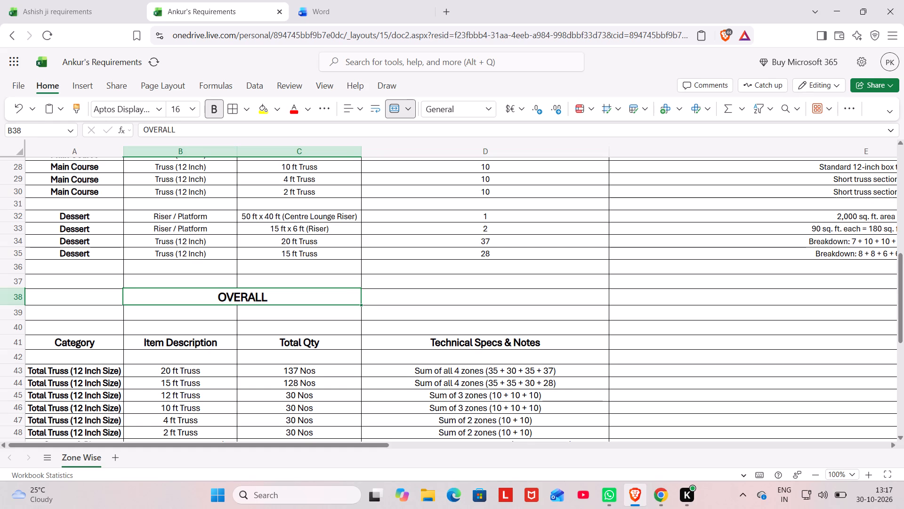
drag(353, 297, 387, 296)
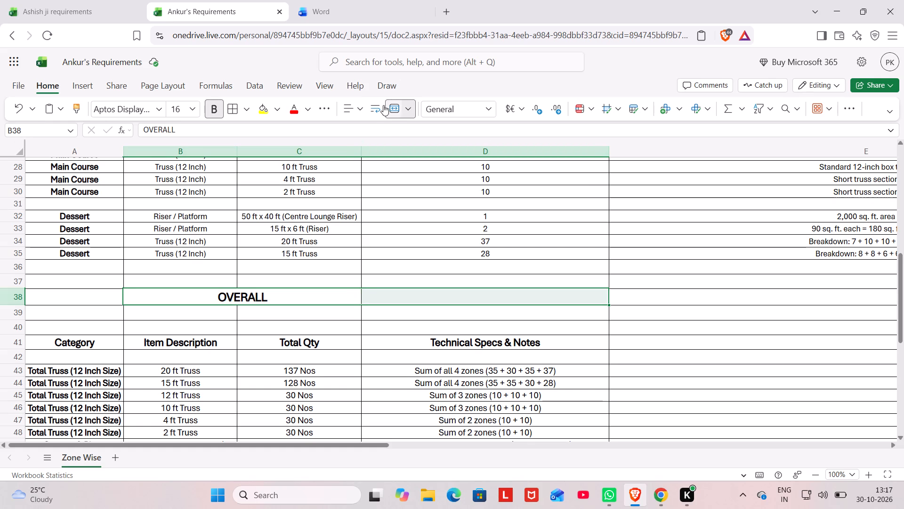
click(391, 108)
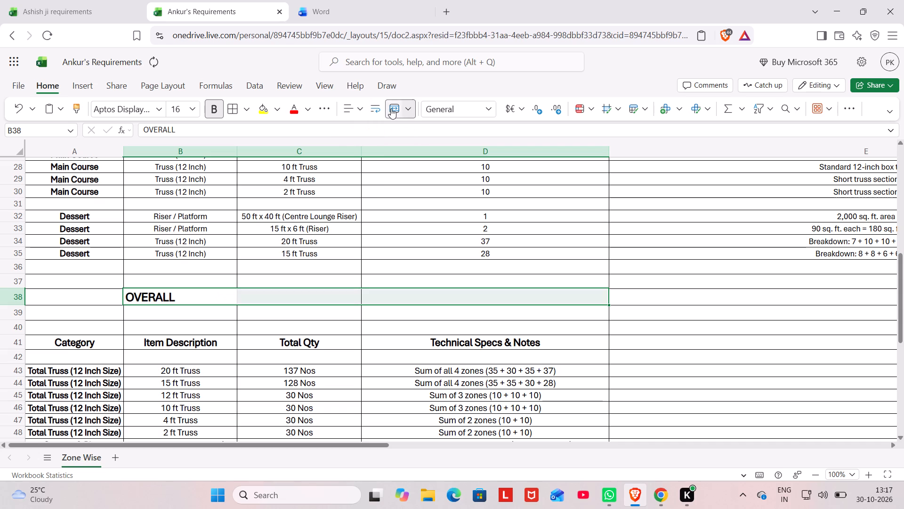
click(391, 108)
Re-merge the OTHER section title across B58:D58 and centre it.
scroll(386, 195, down, 2)
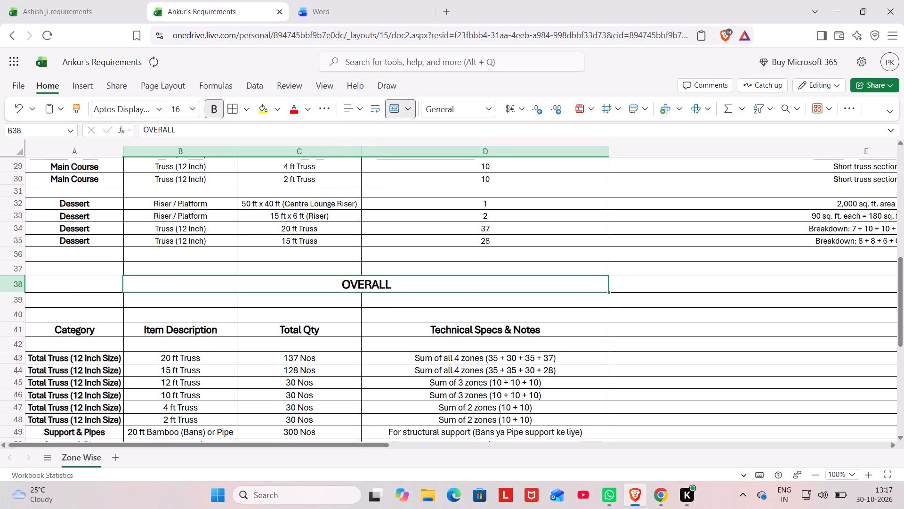
scroll(386, 195, down, 3)
click(285, 250)
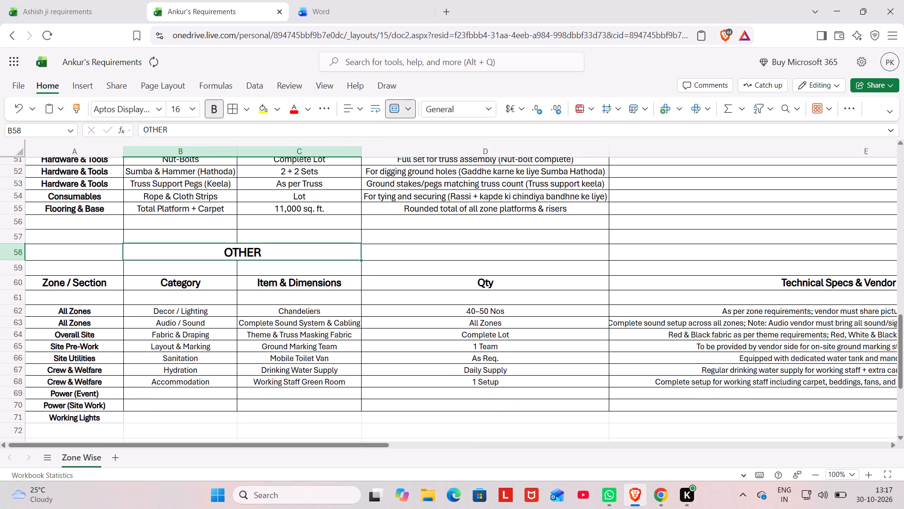
drag(285, 250, 387, 250)
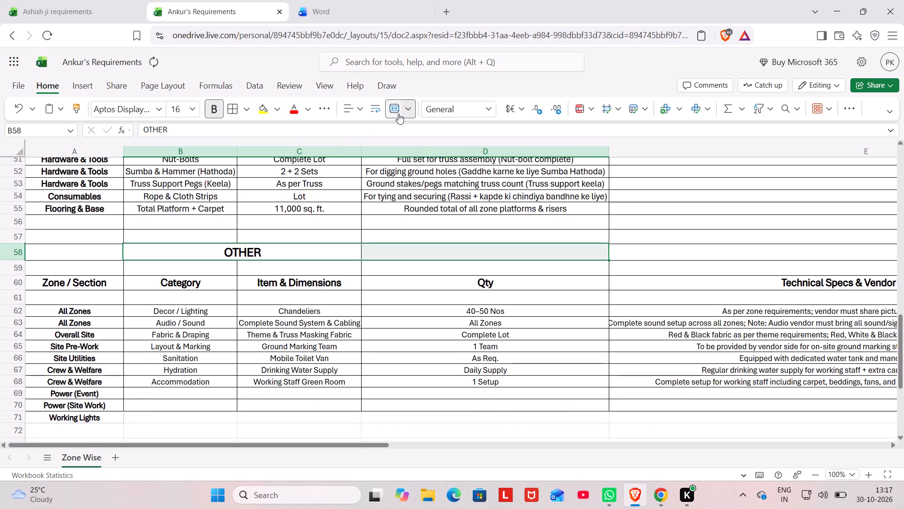
click(398, 114)
click(398, 114)
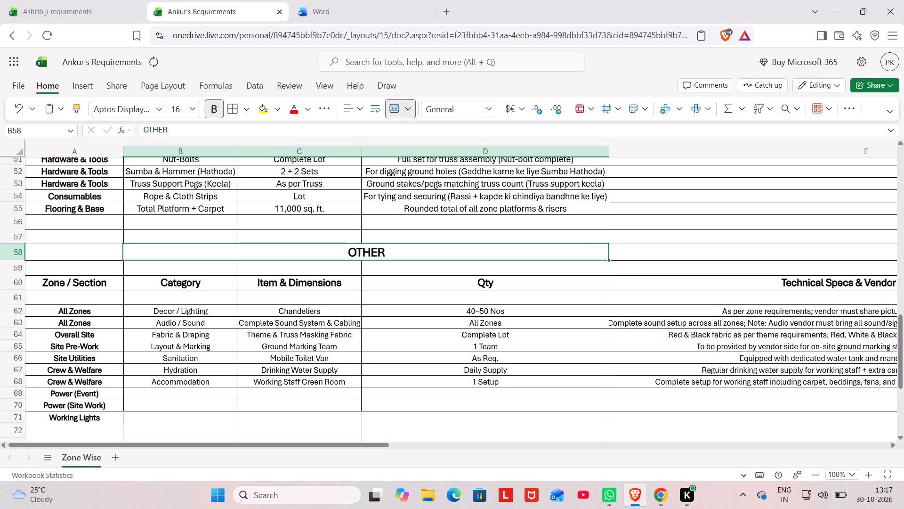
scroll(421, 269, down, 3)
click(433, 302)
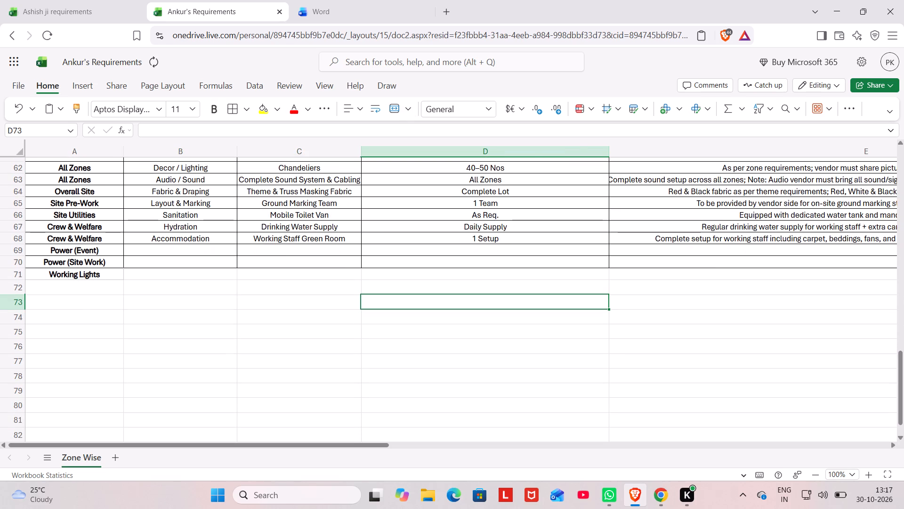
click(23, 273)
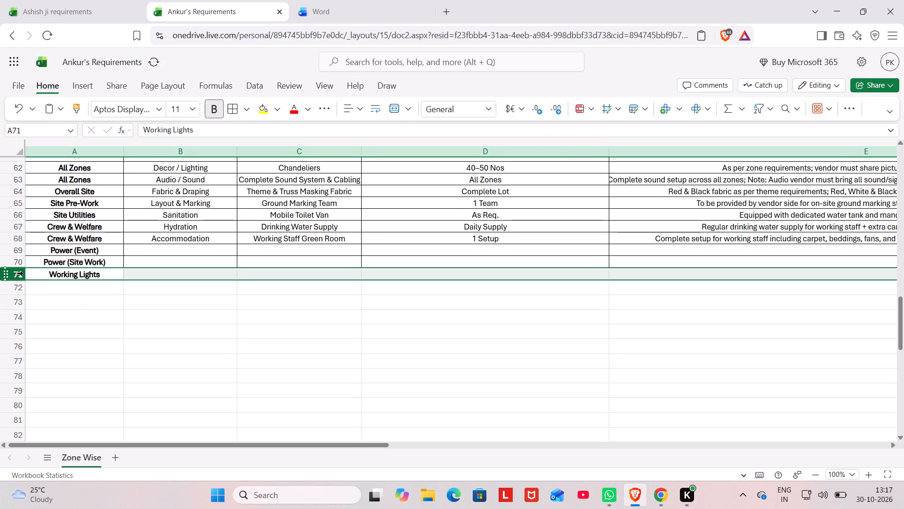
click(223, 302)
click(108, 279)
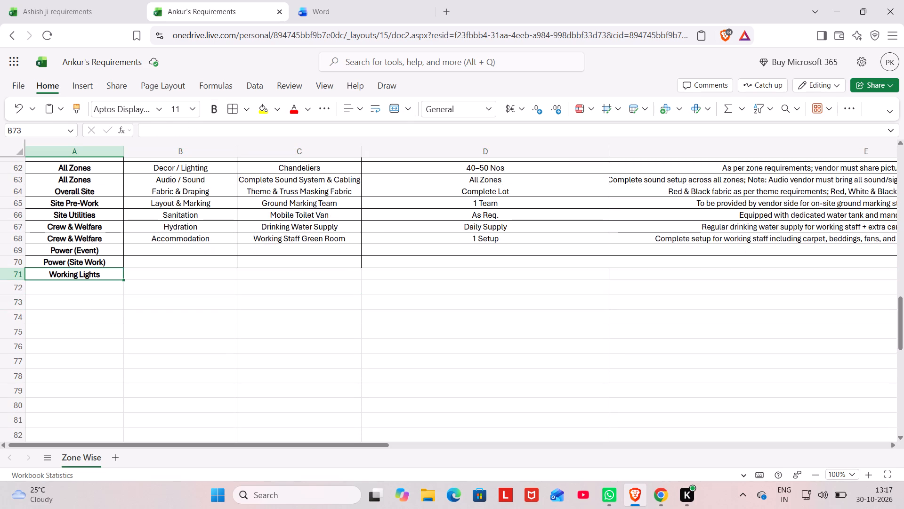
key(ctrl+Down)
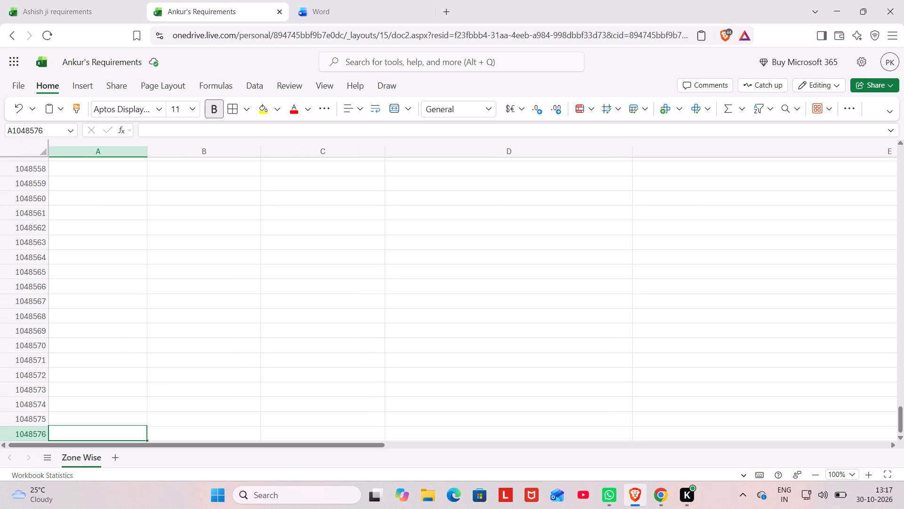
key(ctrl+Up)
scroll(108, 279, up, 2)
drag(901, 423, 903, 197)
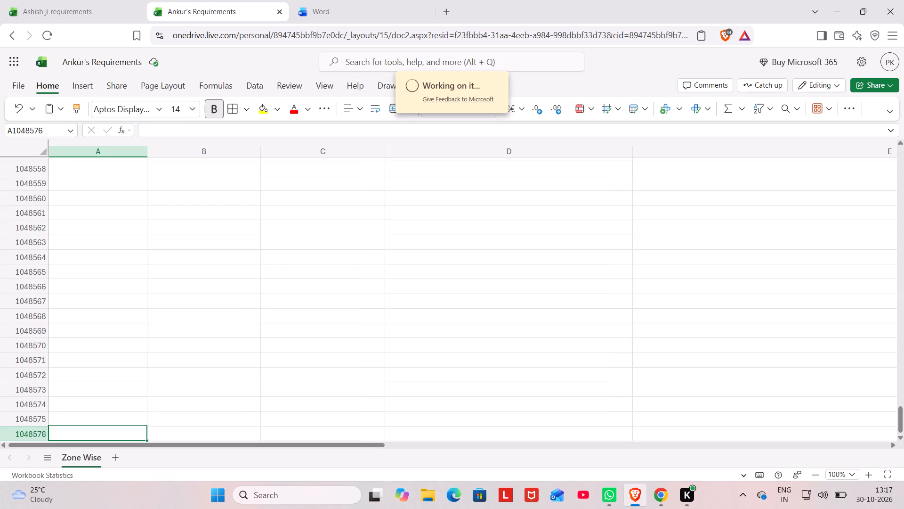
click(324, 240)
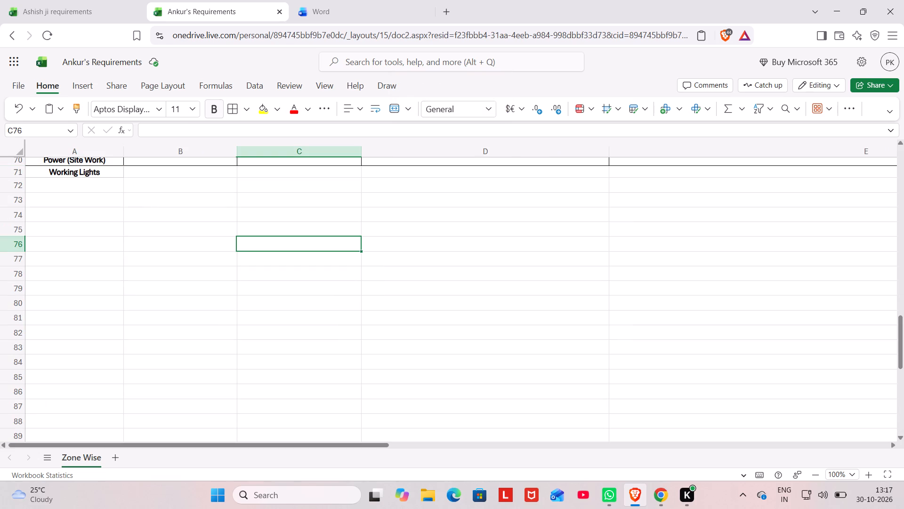
Apply All Borders to the range A71:E72, covering the Working Lights row and the empty row below it.
click(94, 174)
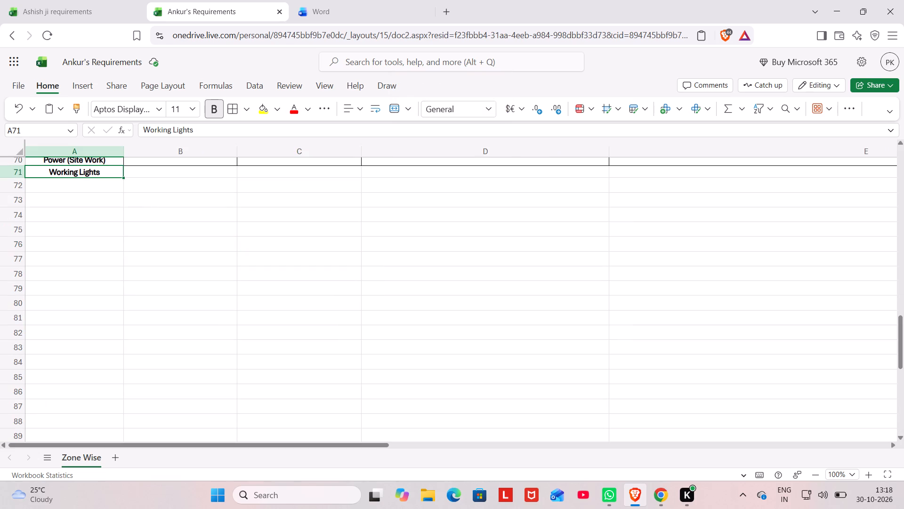
key(ctrl+shift+Right)
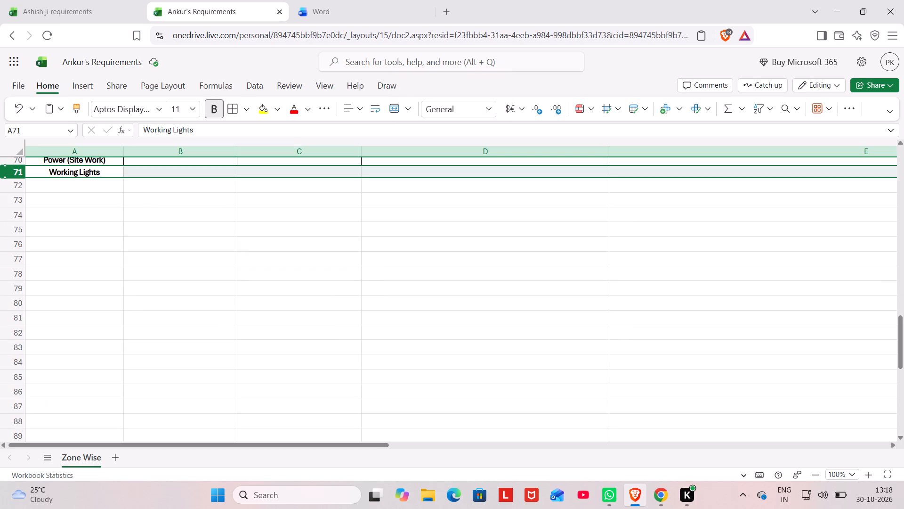
click(94, 174)
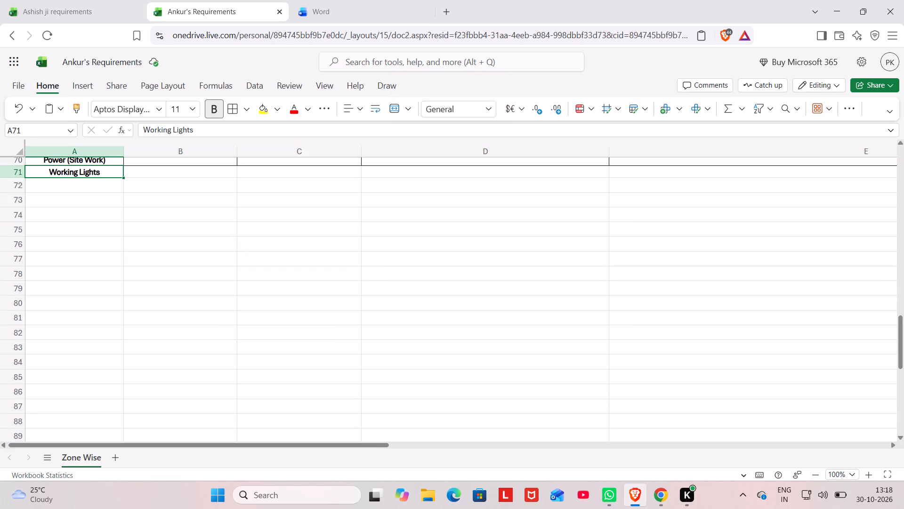
drag(94, 174, 538, 172)
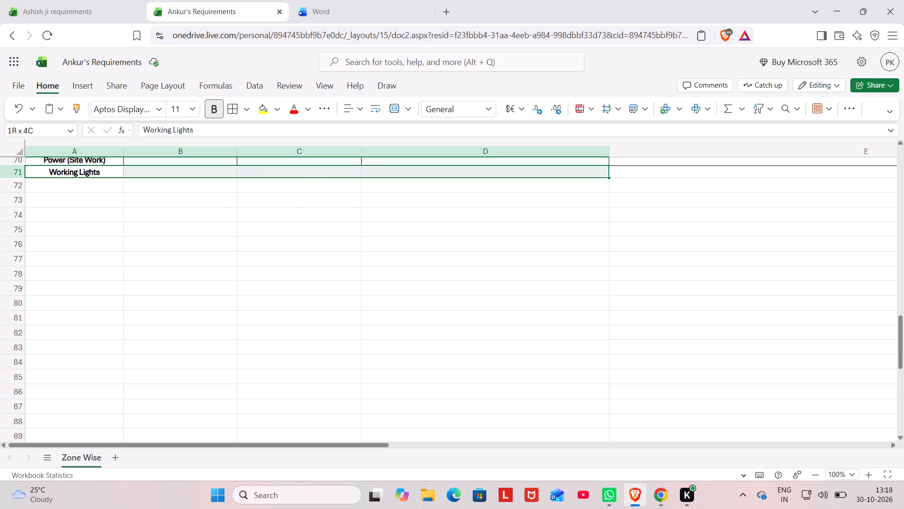
drag(538, 172, 819, 164)
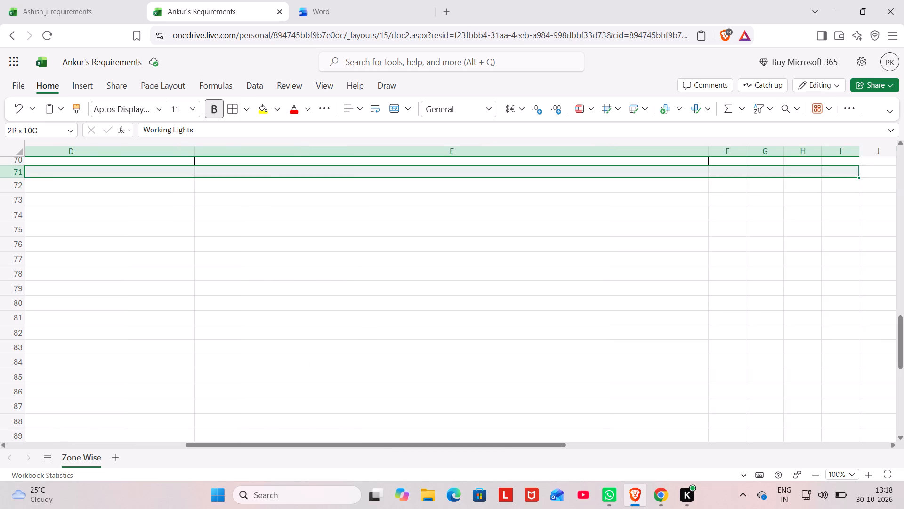
drag(819, 164, 766, 231)
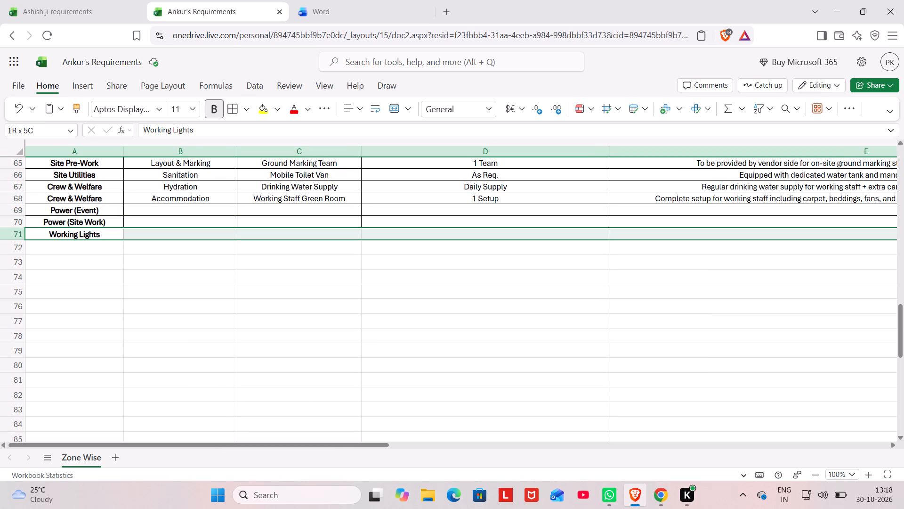
drag(766, 231, 786, 246)
scroll(786, 246, left, 3)
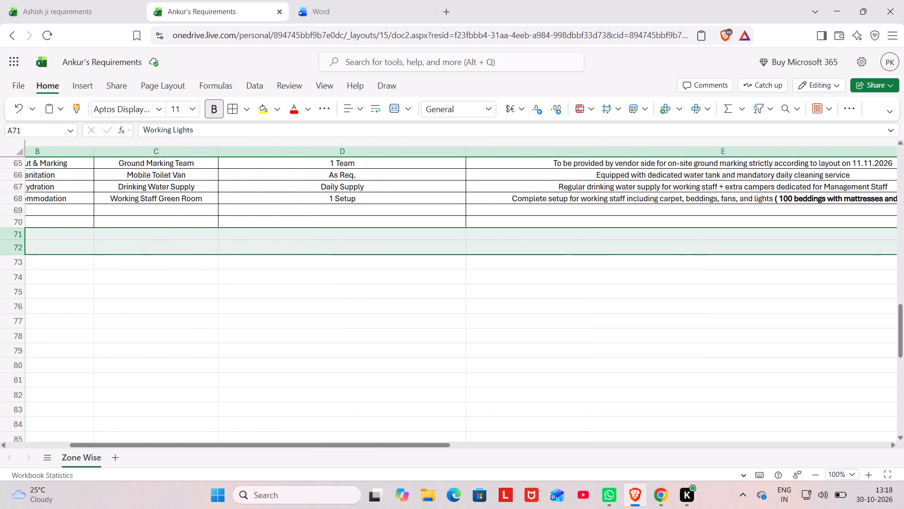
scroll(786, 246, left, 4)
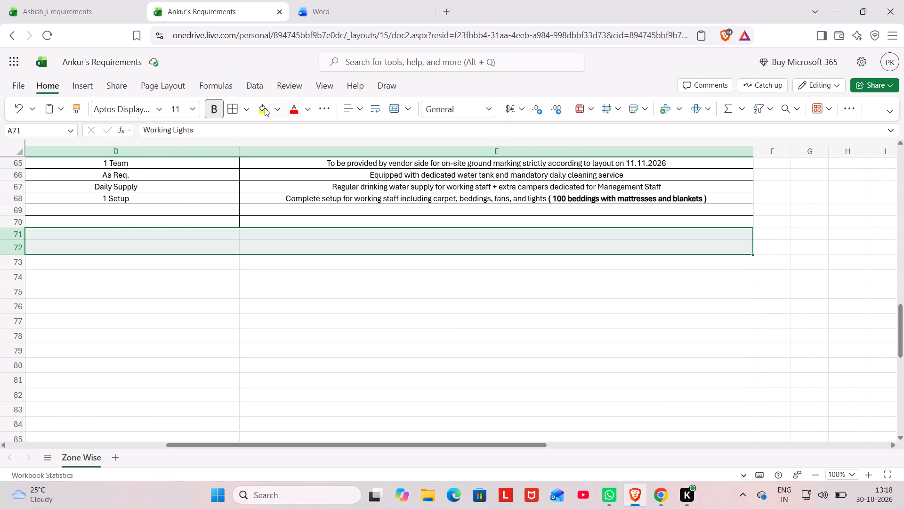
click(237, 109)
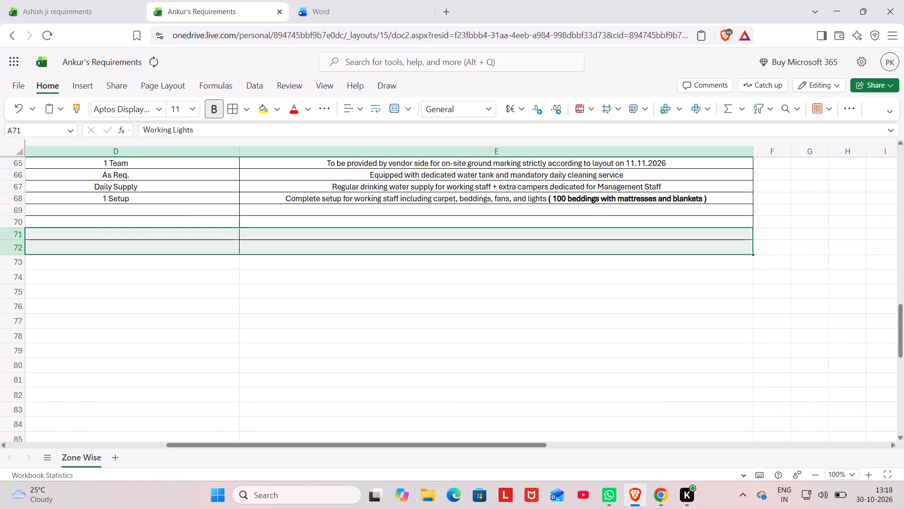
click(339, 282)
Export the Zone Wise sheet as a PDF, checking the preview pages and page setup before downloading it.
scroll(414, 284, right, 5)
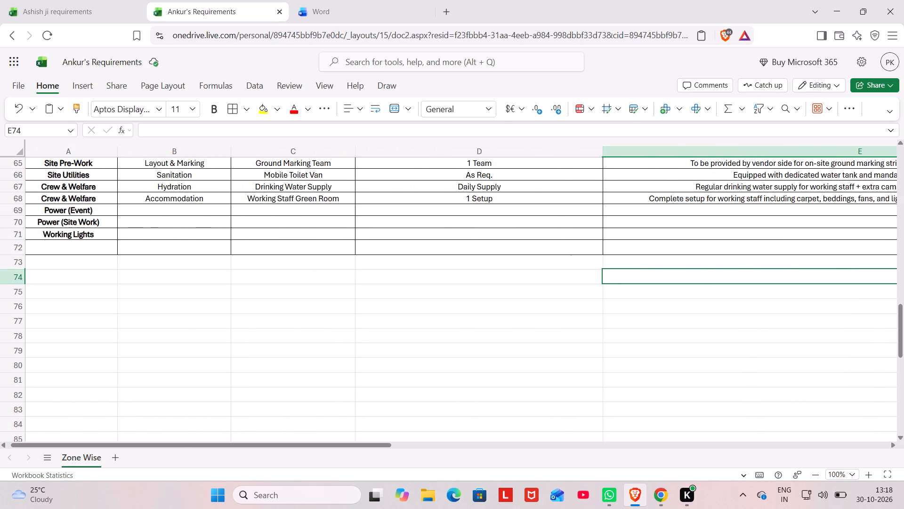
scroll(414, 284, right, 1)
scroll(414, 284, up, 9)
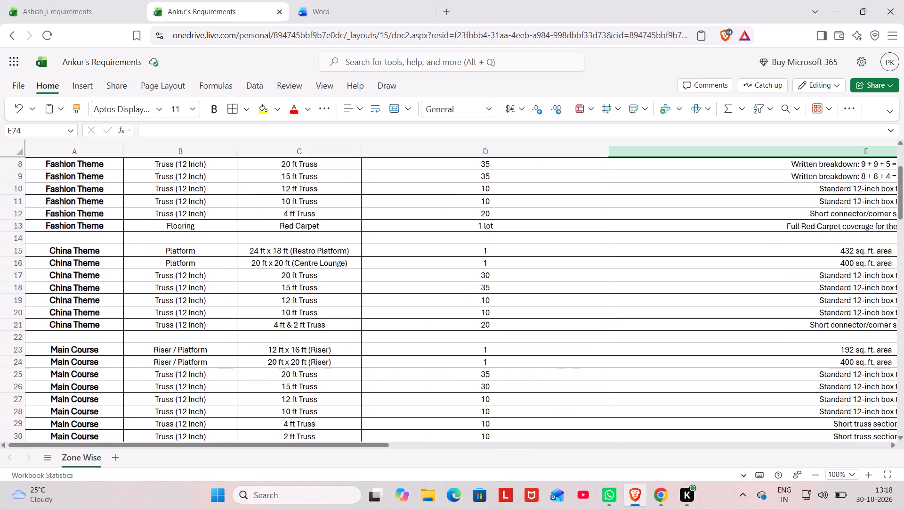
scroll(414, 284, up, 1)
click(11, 82)
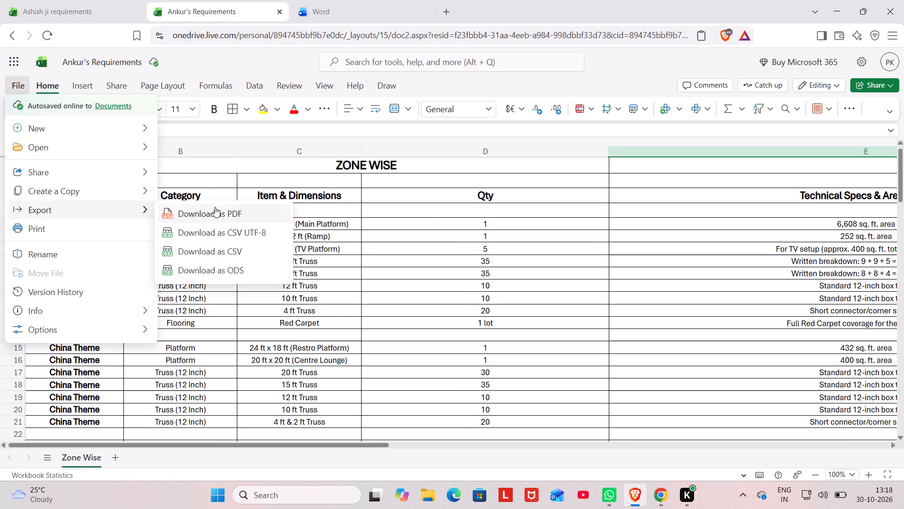
click(215, 207)
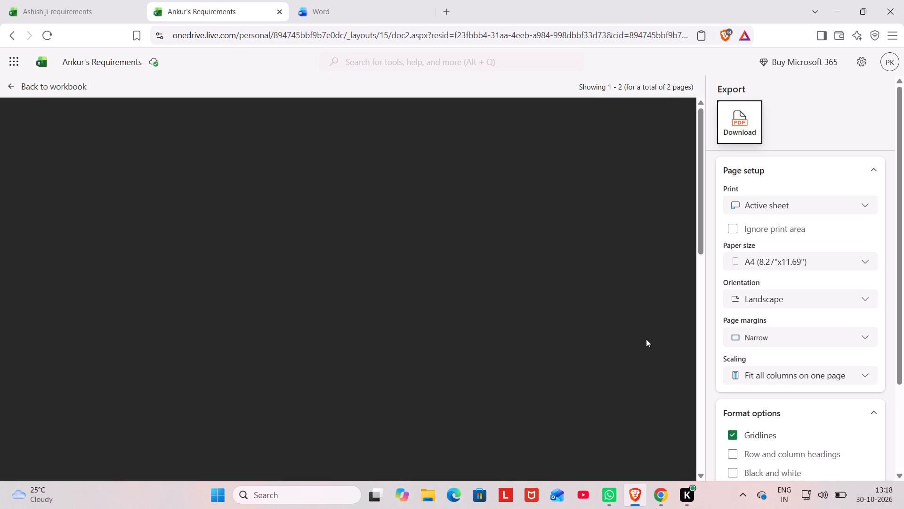
scroll(646, 339, down, 5)
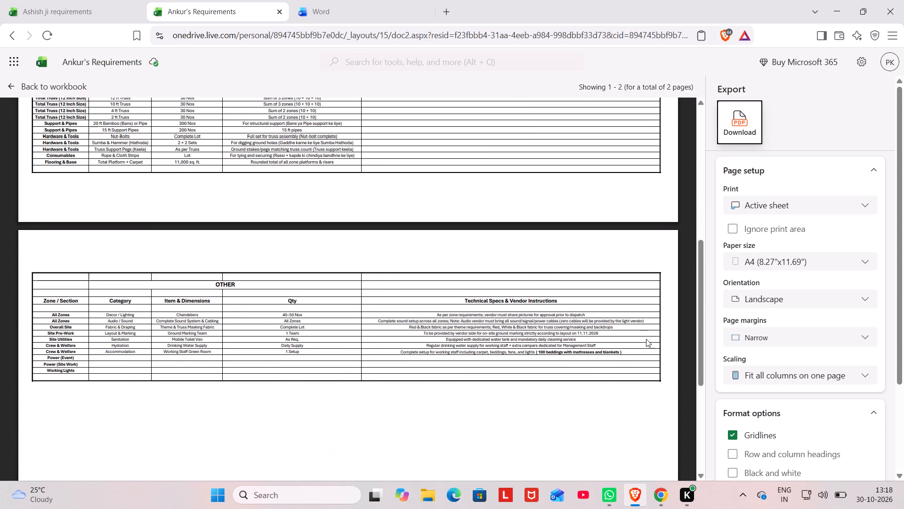
scroll(646, 339, down, 1)
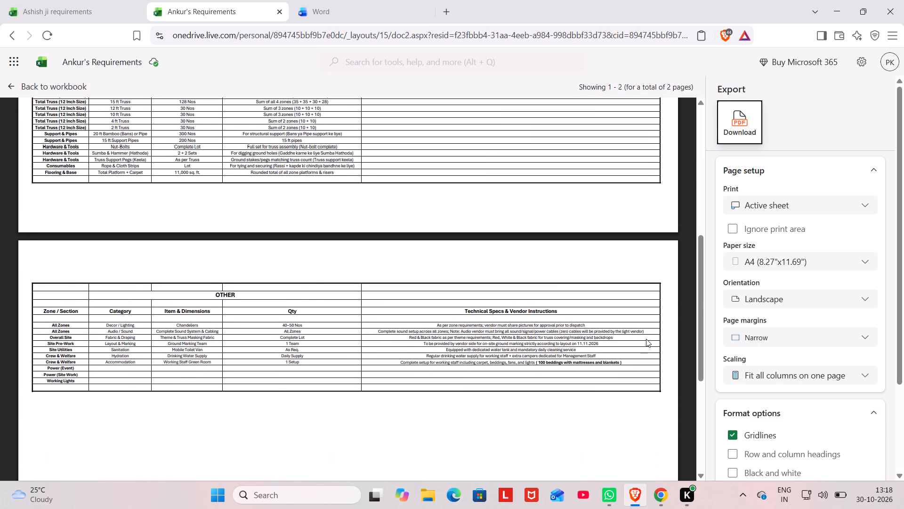
scroll(856, 402, down, 4)
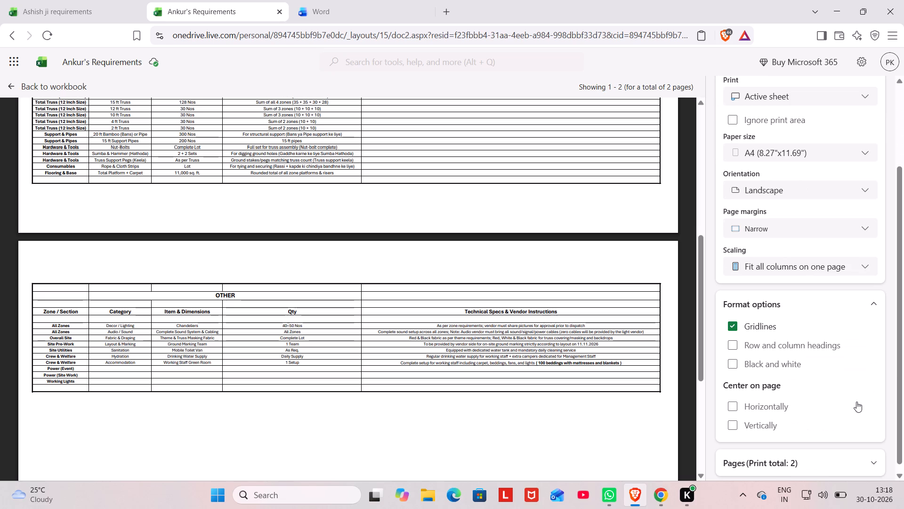
scroll(856, 402, up, 3)
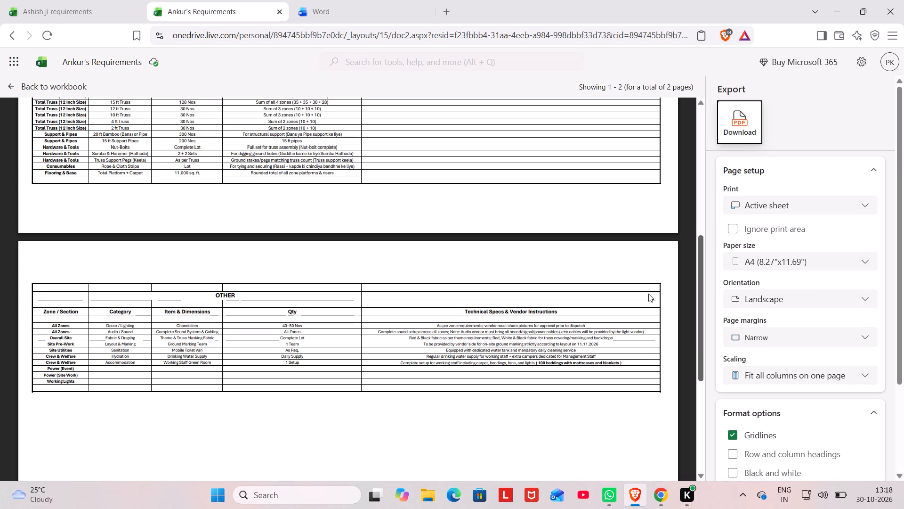
scroll(648, 294, up, 4)
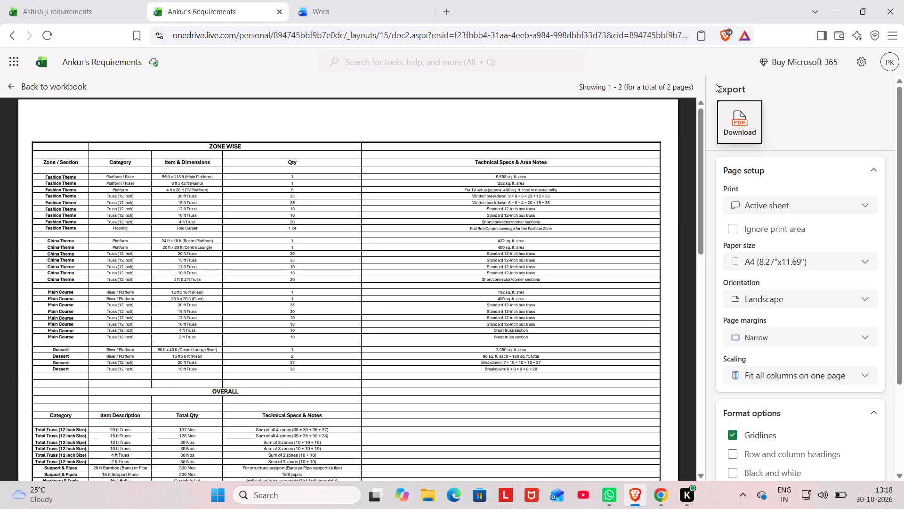
click(745, 120)
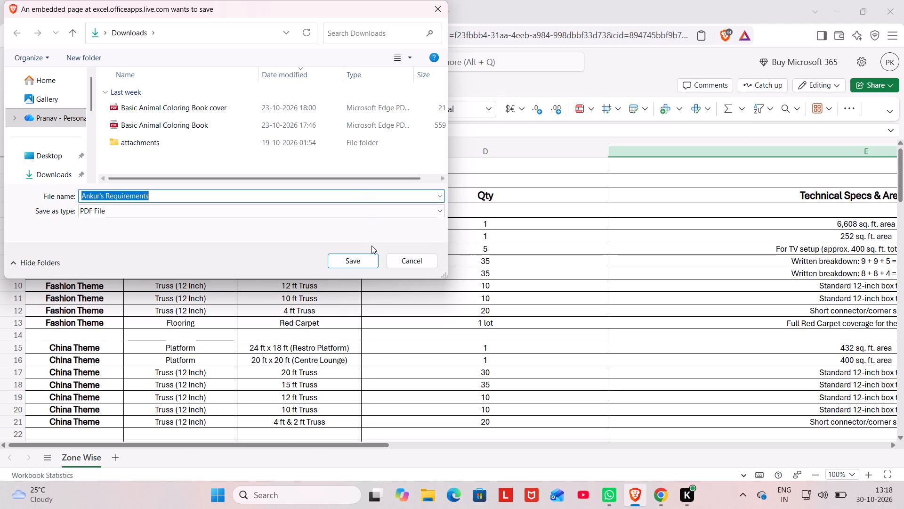
Save the exported PDF in the Downloads folder as Ankur's Requirements.
click(367, 259)
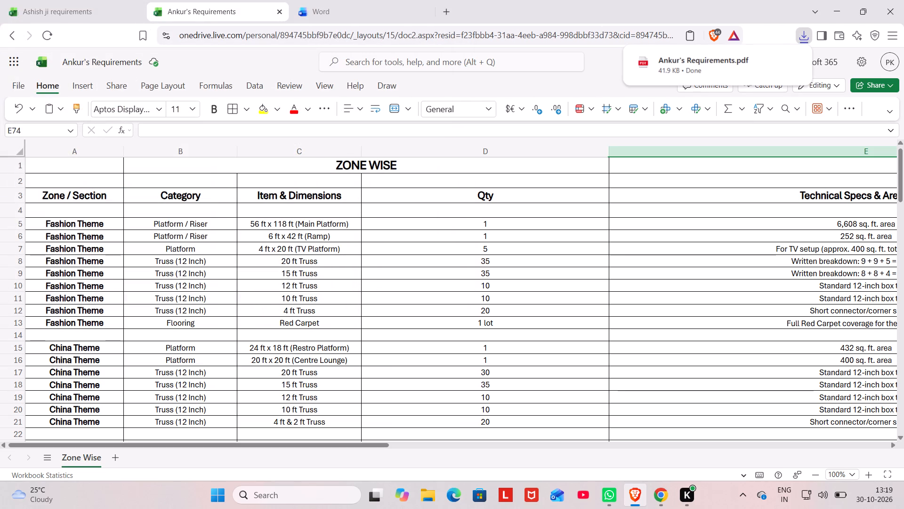
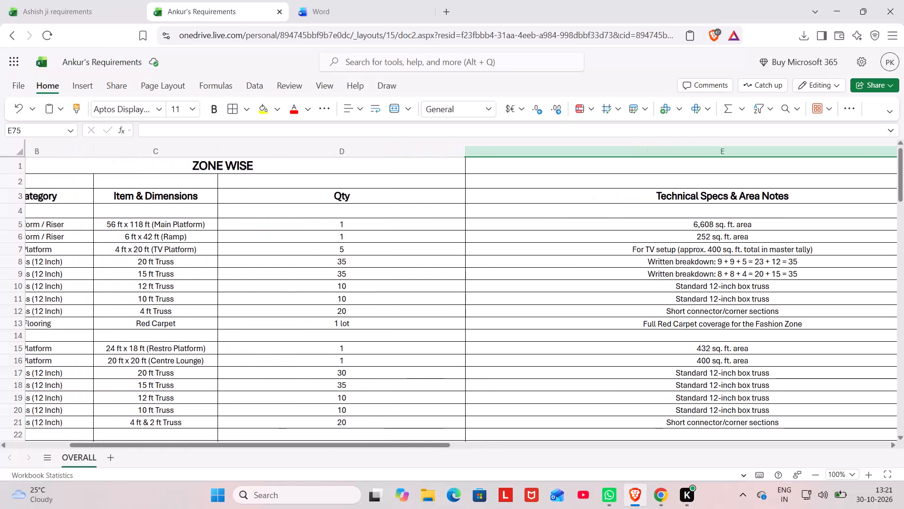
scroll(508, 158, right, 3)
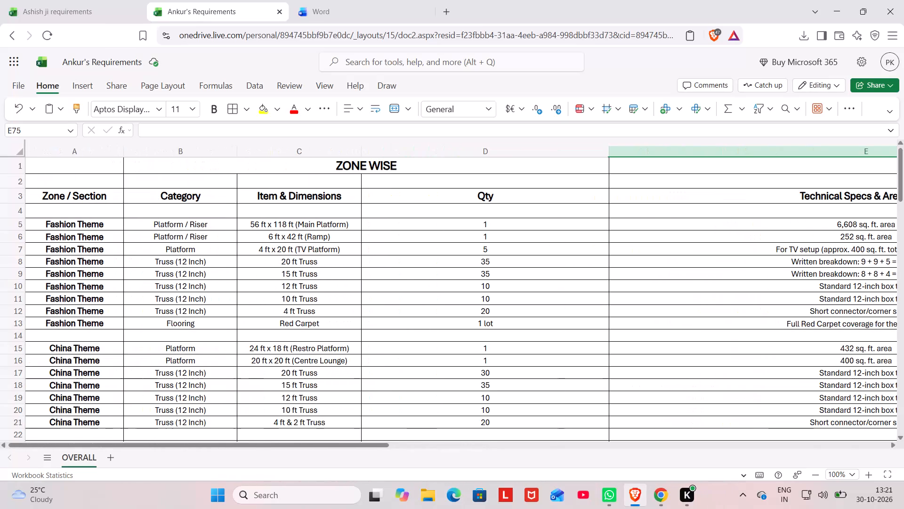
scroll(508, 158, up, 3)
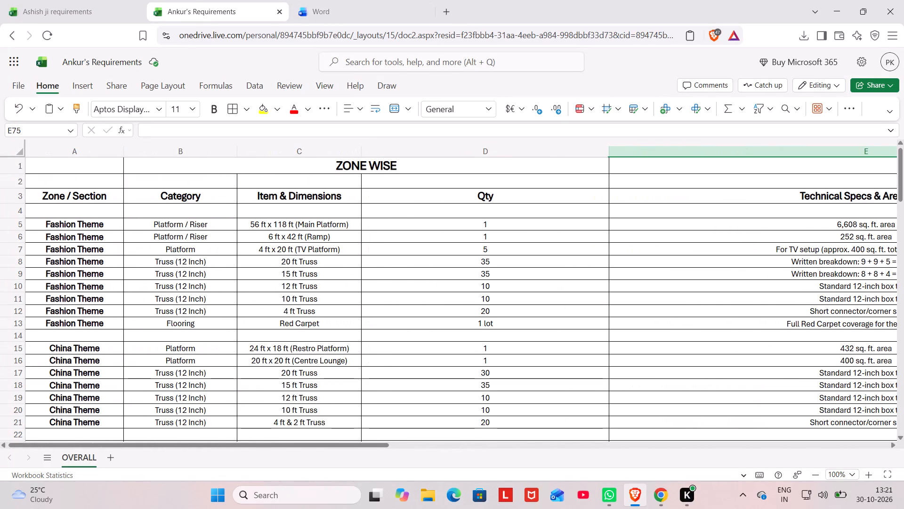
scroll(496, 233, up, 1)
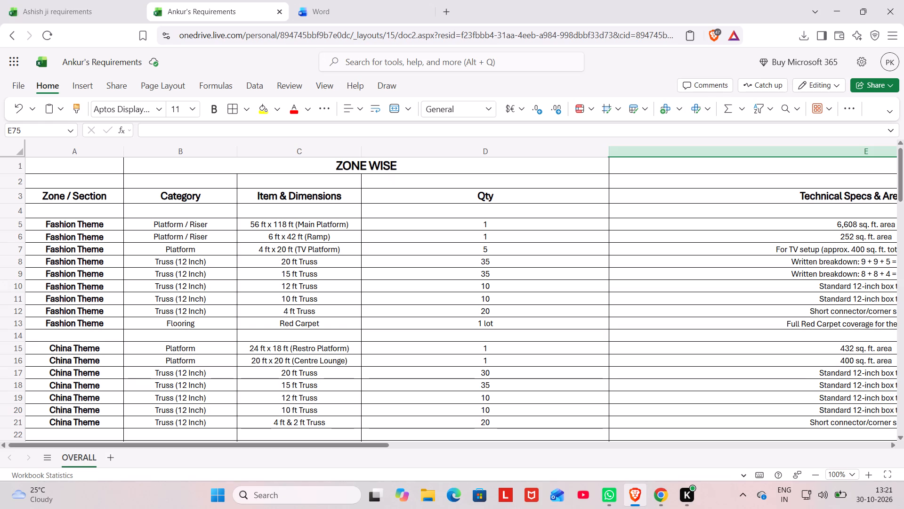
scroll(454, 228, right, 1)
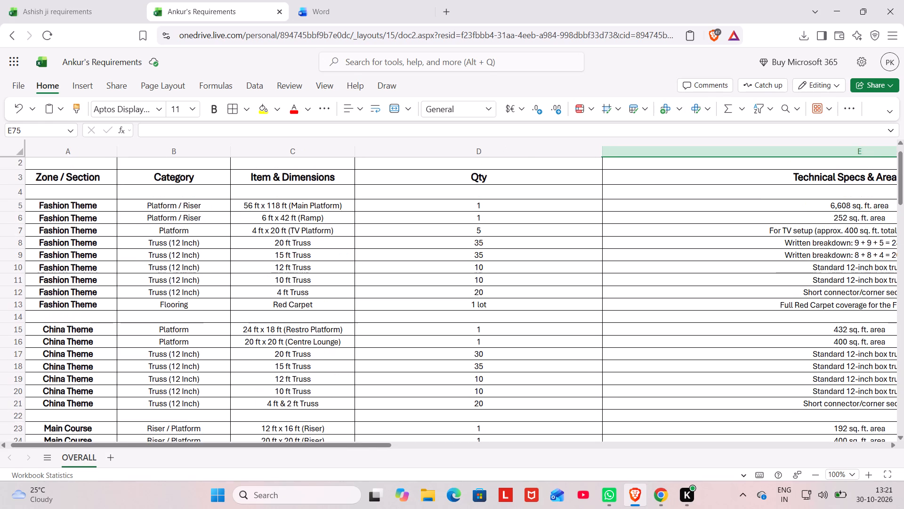
Close the Word browser tab showing the template search results for REQUIREMENT.
click(367, 18)
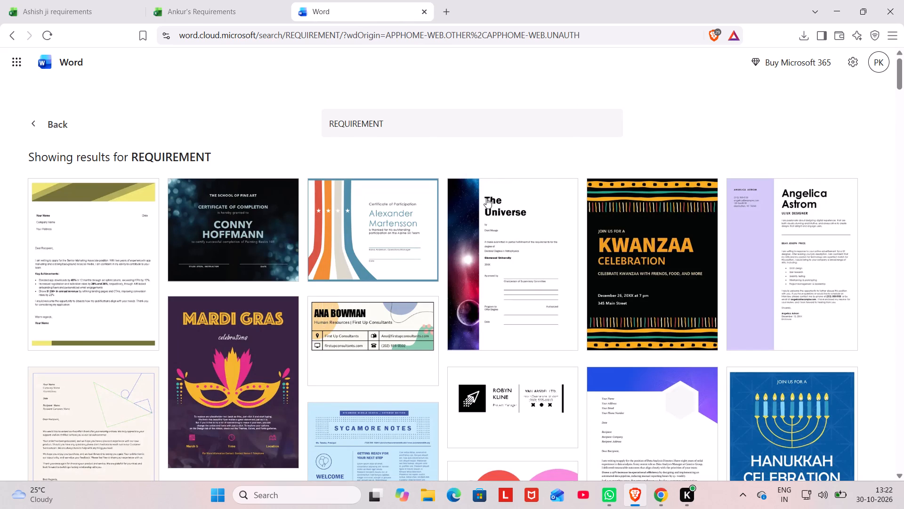
click(426, 11)
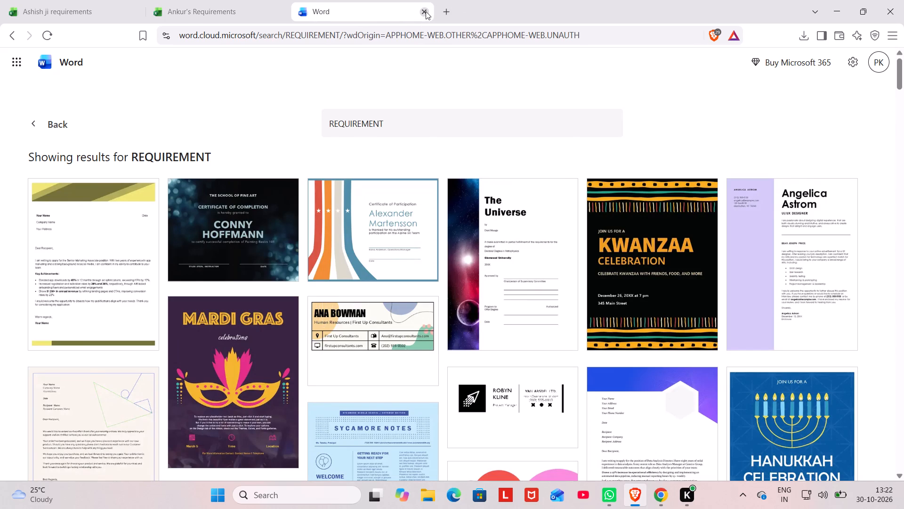
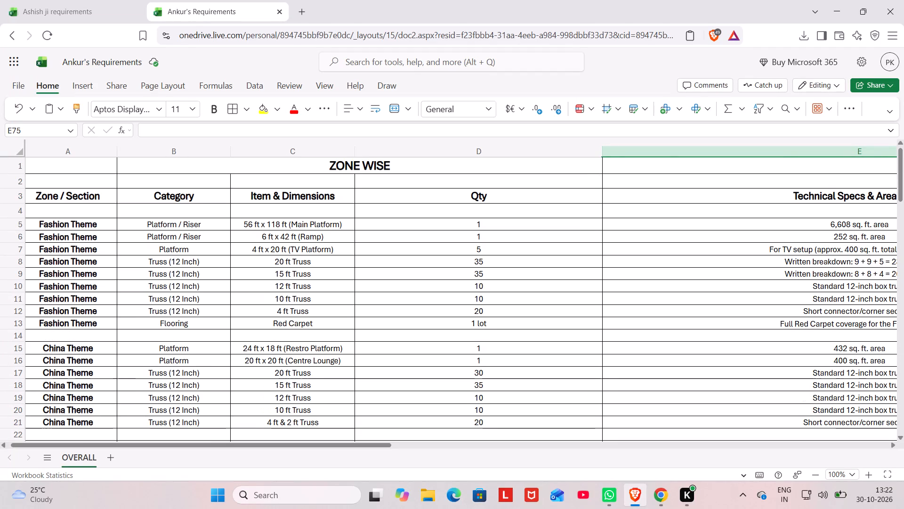
Review the OVERALL sheet's layout from the ZONE WISE table through the OVERALL and OTHER sections.
scroll(527, 310, down, 5)
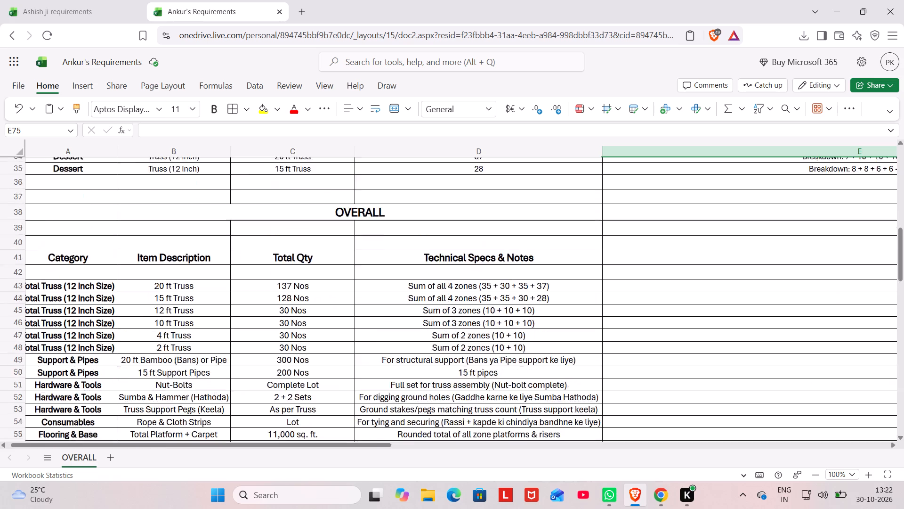
scroll(527, 310, down, 2)
scroll(527, 310, up, 1)
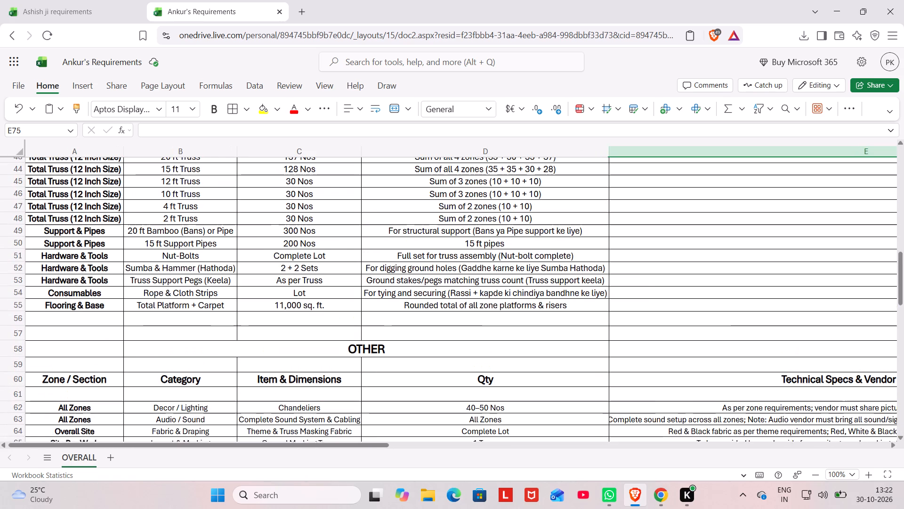
scroll(527, 310, up, 3)
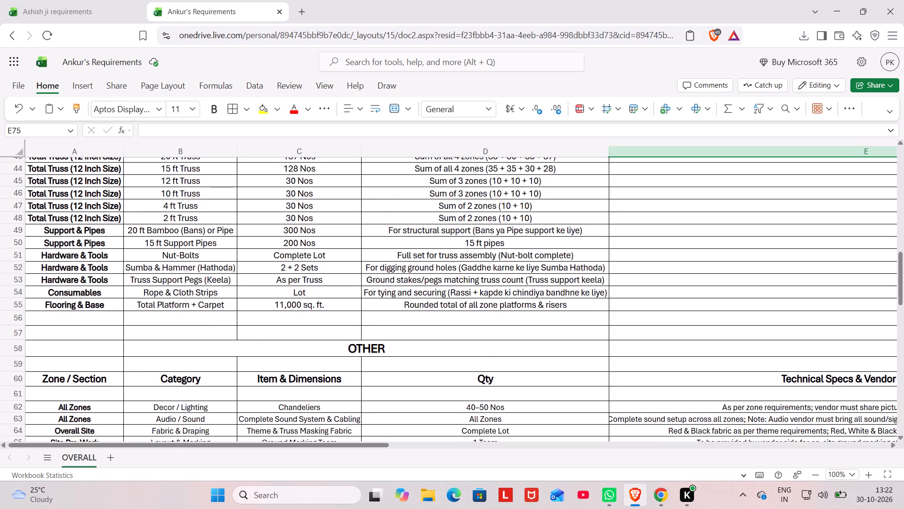
scroll(527, 310, up, 1)
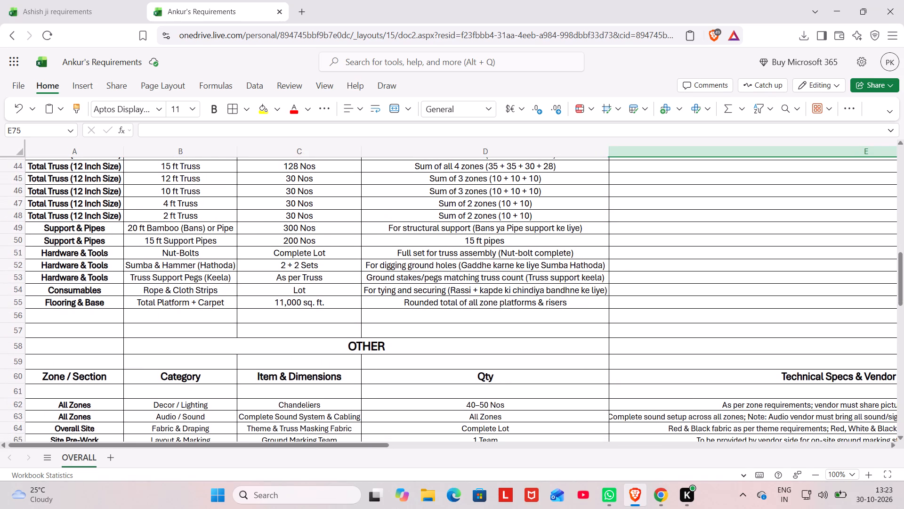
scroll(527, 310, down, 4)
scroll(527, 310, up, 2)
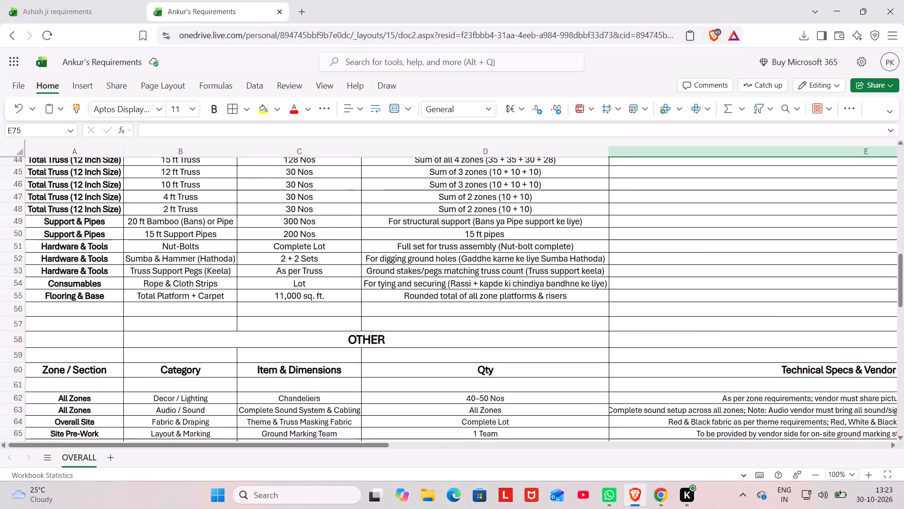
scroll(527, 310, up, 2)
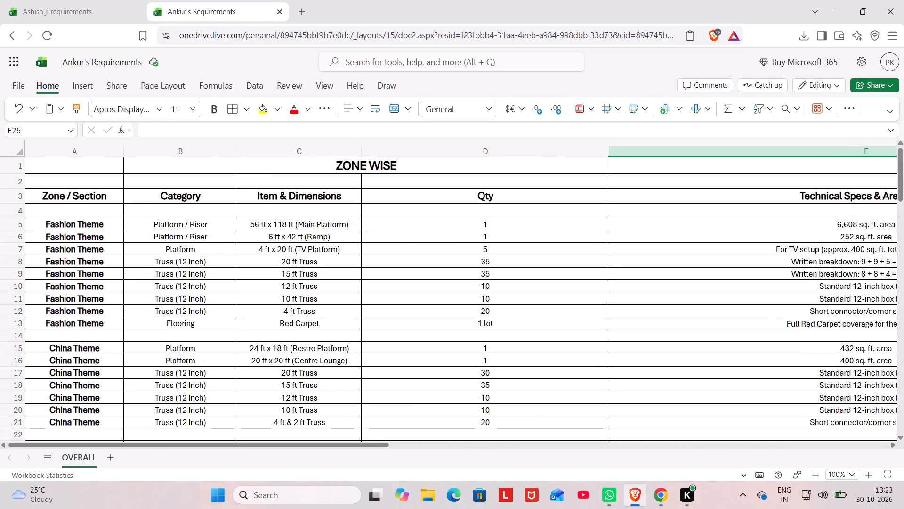
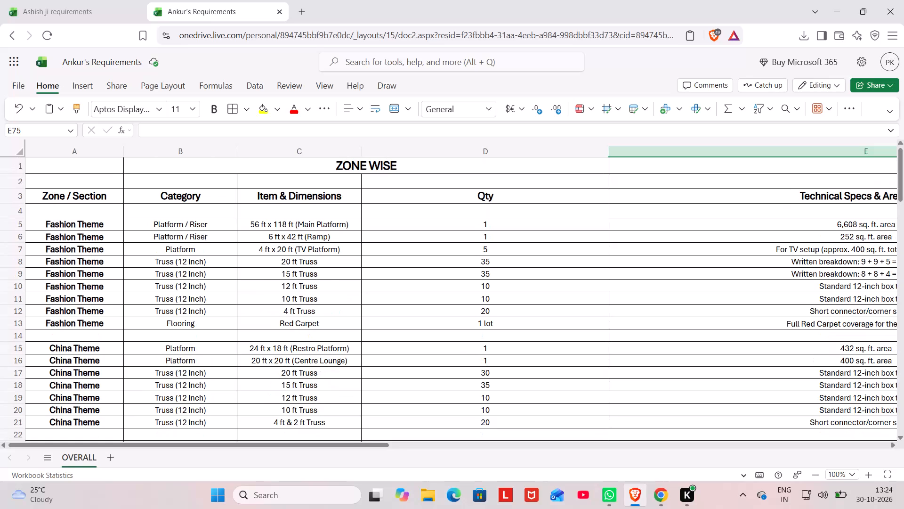
Review the ZONE WISE table's Fashion Theme, China Theme, Main Course and Dessert rows and the start of the OVERALL section.
scroll(527, 310, right, 1)
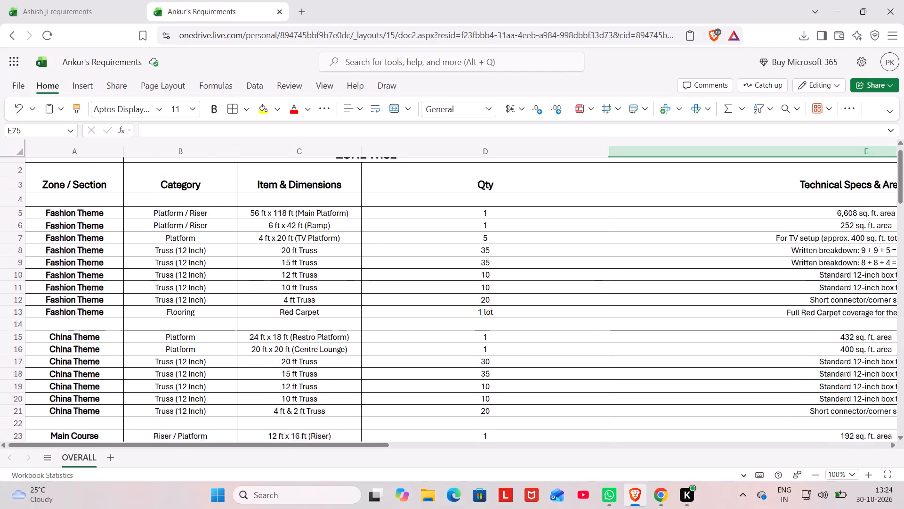
scroll(527, 310, right, 1)
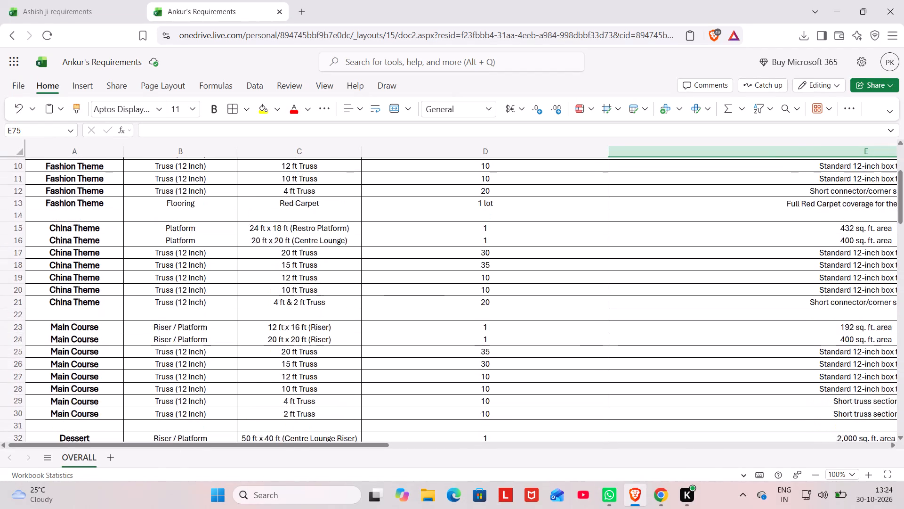
scroll(527, 310, right, 1)
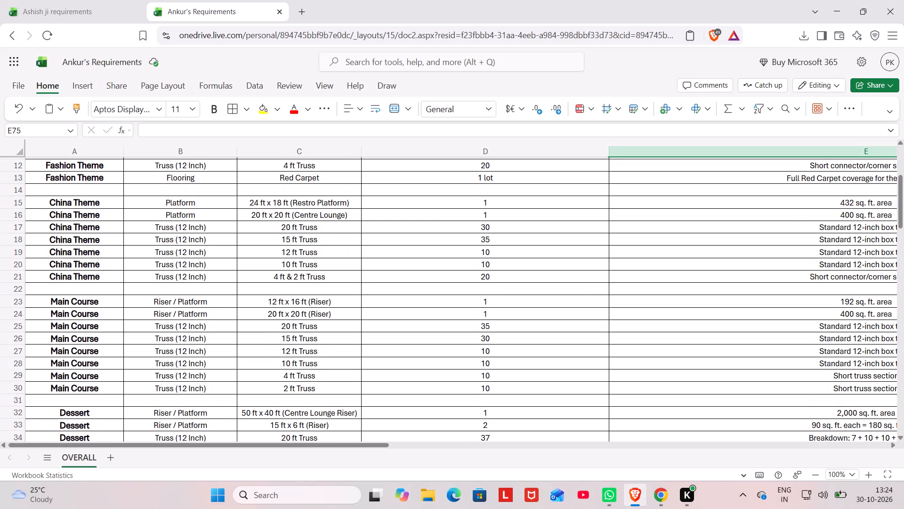
scroll(527, 310, right, 1)
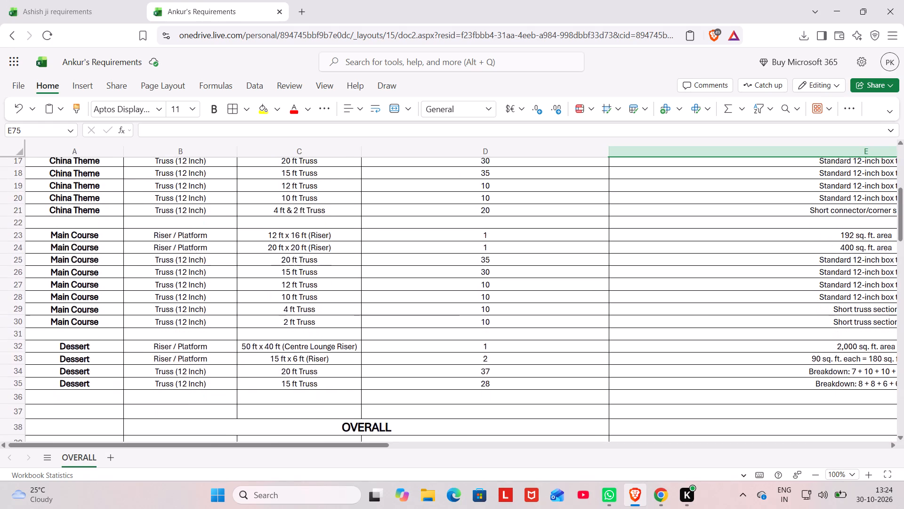
scroll(527, 310, right, 1)
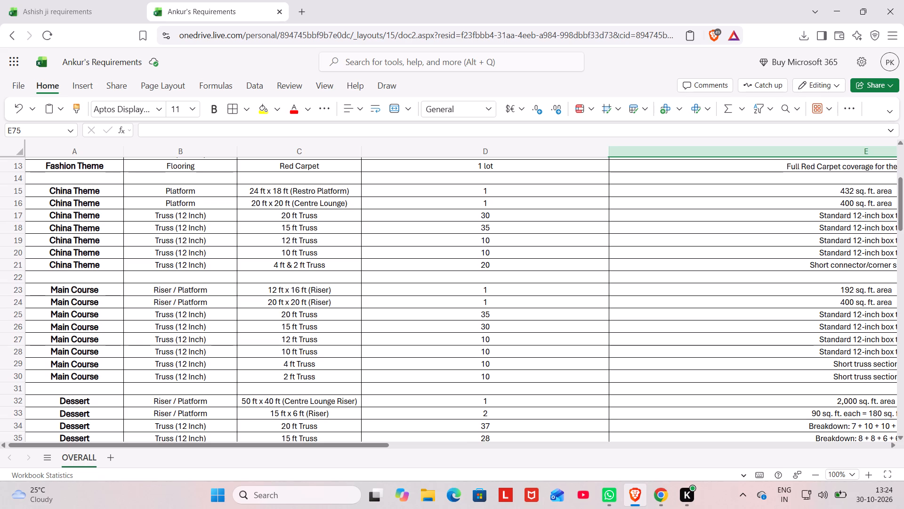
scroll(527, 310, left, 1)
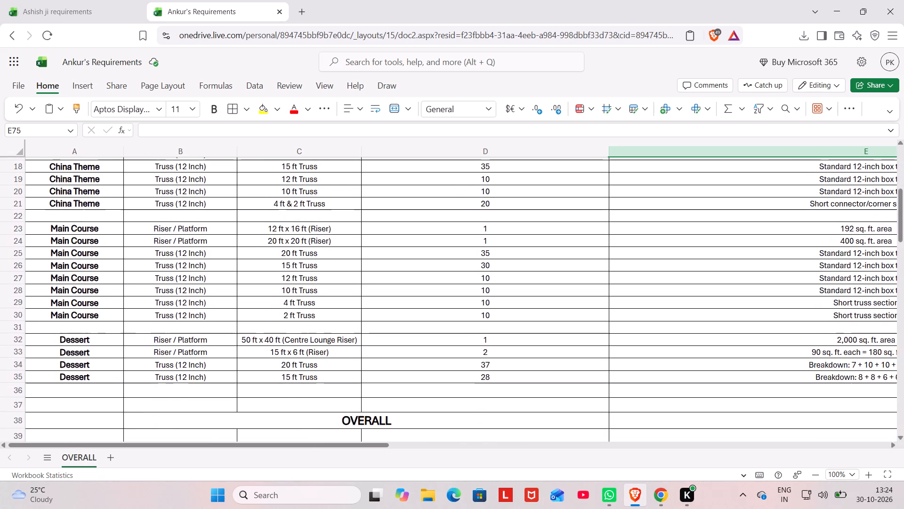
scroll(527, 310, left, 1)
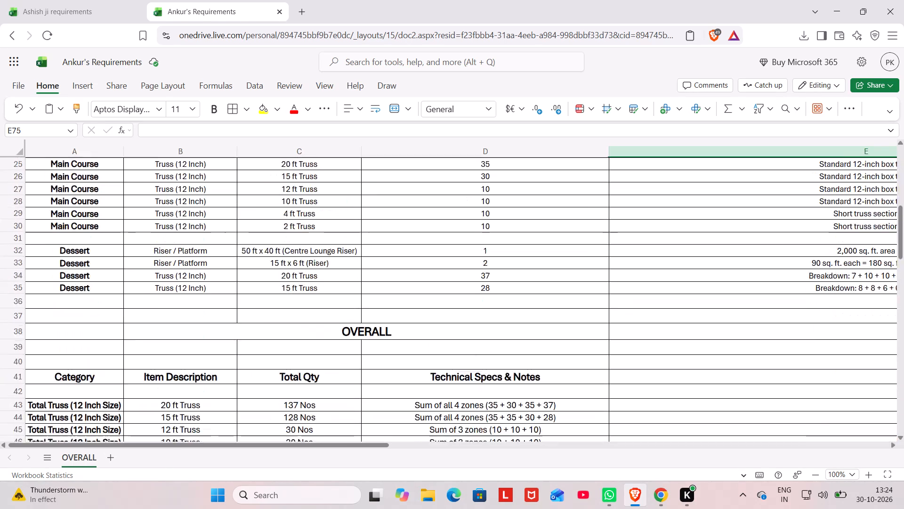
scroll(527, 310, left, 1)
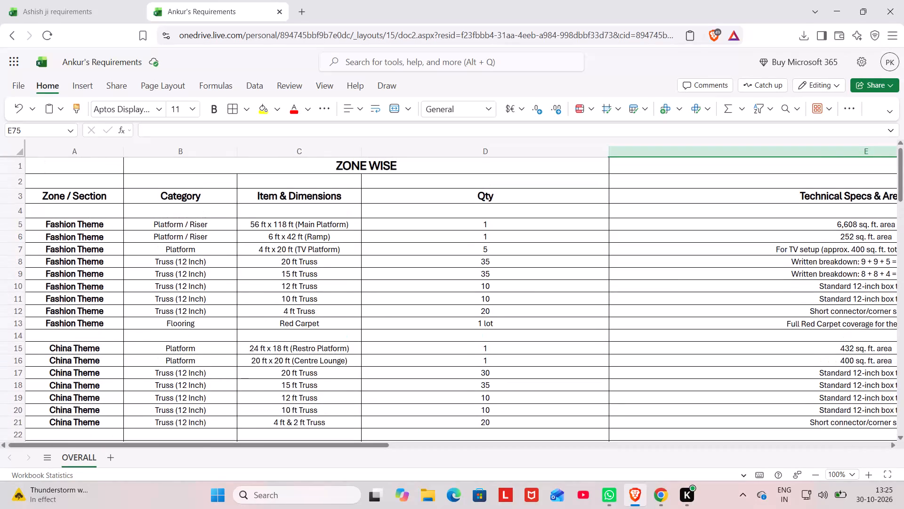
Lock the computer.
key(super+l)
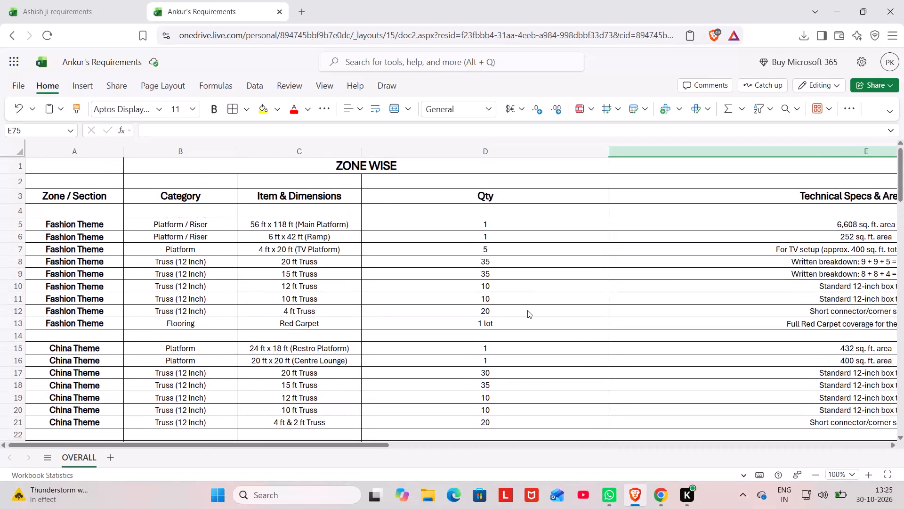